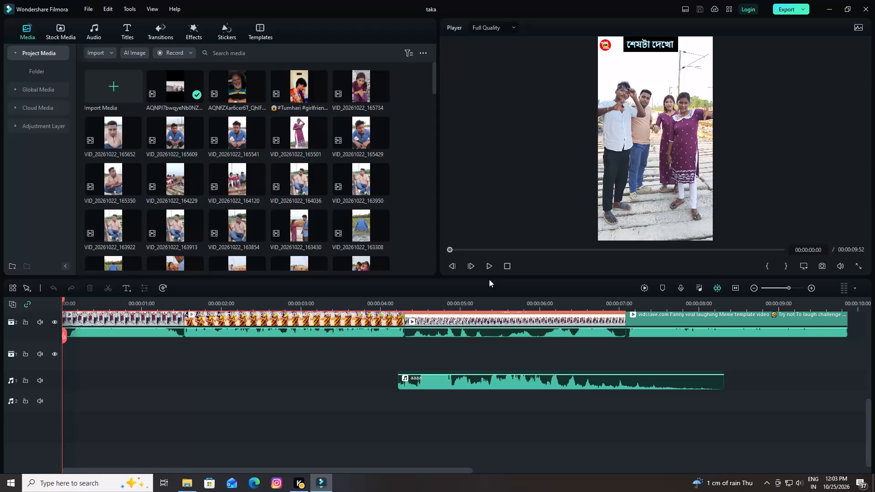
# Delete the three old video clips that precede the laughing meme clip on video track 2.
pyautogui.press('space')
pyautogui.press('space')
pyautogui.scroll(3, 535, 342)
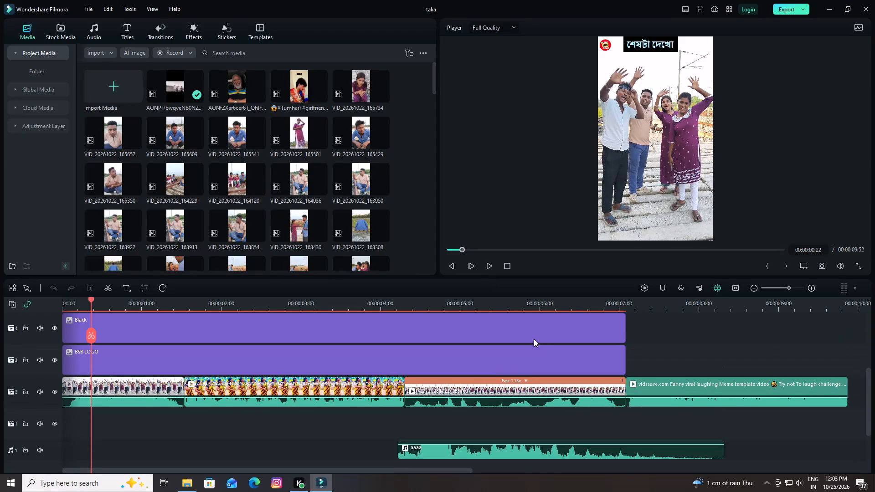
pyautogui.scroll(-1, 533, 338)
pyautogui.moveTo(518, 395); pyautogui.dragTo(260, 357)
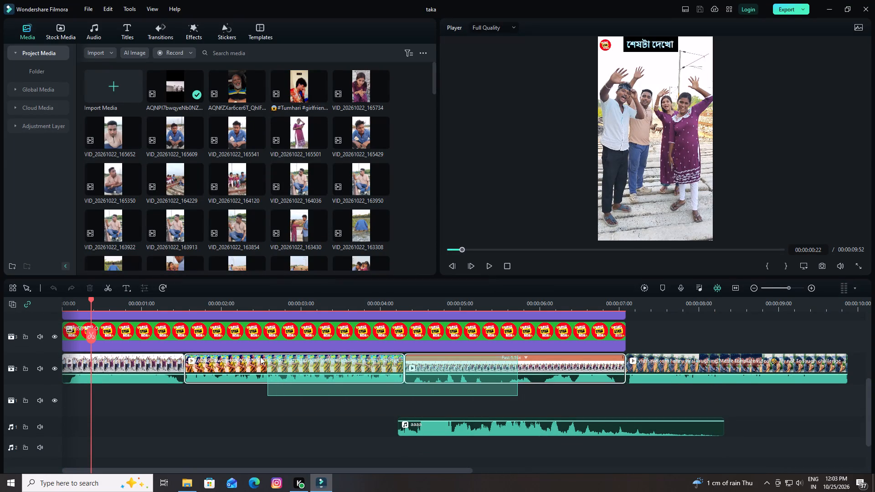
pyautogui.moveTo(260, 357); pyautogui.dragTo(151, 366)
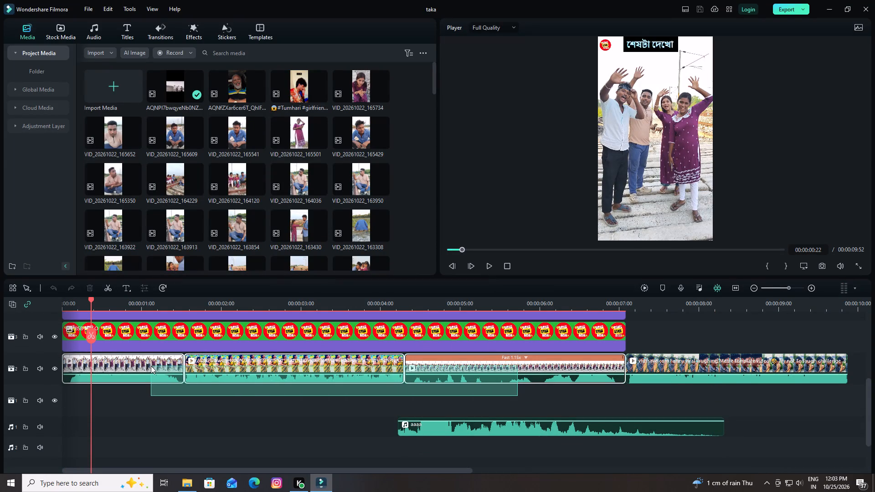
pyautogui.moveTo(151, 366); pyautogui.dragTo(150, 365)
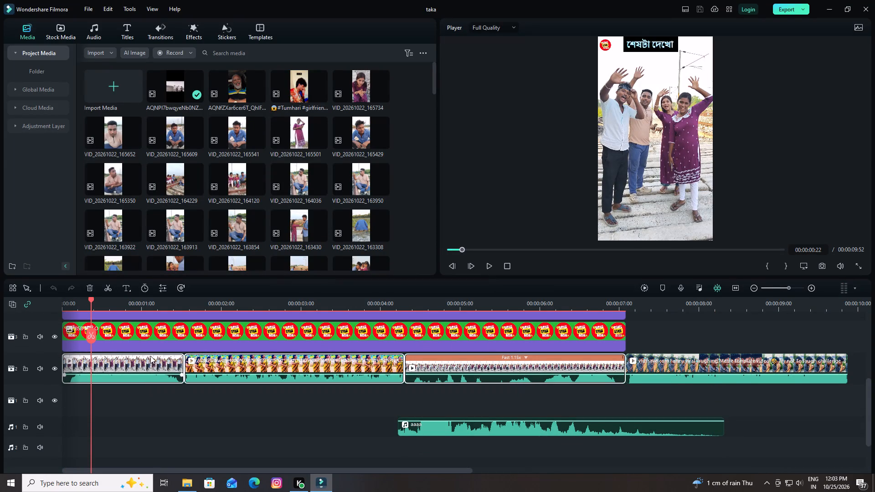
pyautogui.press('Delete')
# Move the laughing meme clip along video track 2 so it starts at the end of the logo overlay, about 7 seconds.
pyautogui.moveTo(329, 364); pyautogui.dragTo(664, 349)
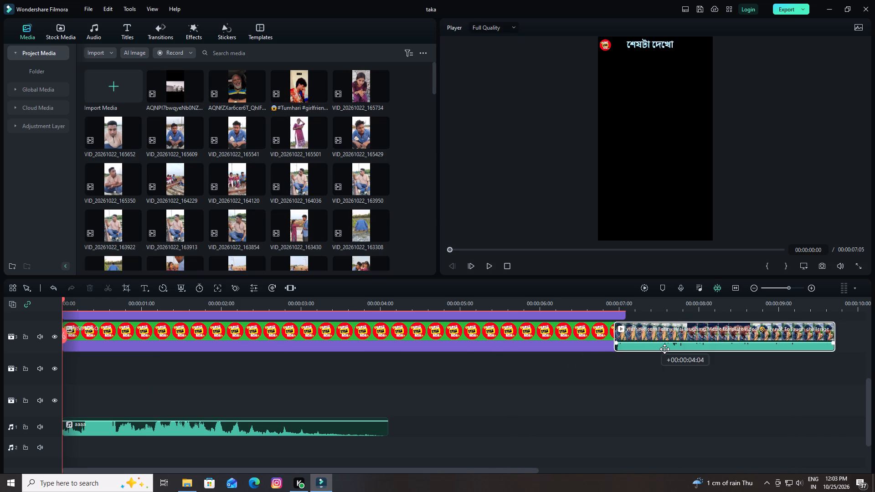
pyautogui.moveTo(664, 349); pyautogui.dragTo(664, 359)
# Import VID_20261024_165222, VID_20261024_165326 (1) and VID_20261024_165326 from the BSB SHART folder into the project media.
pyautogui.click(104, 95)
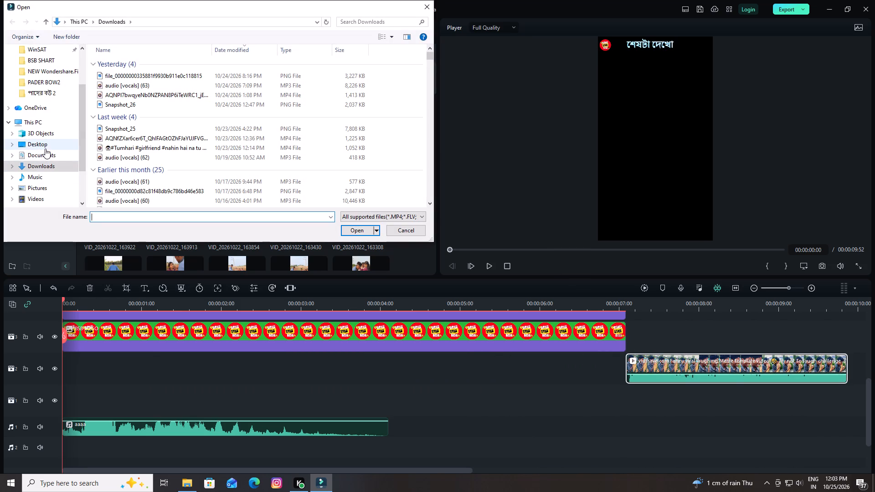
pyautogui.scroll(3, 44, 144)
pyautogui.click(44, 91)
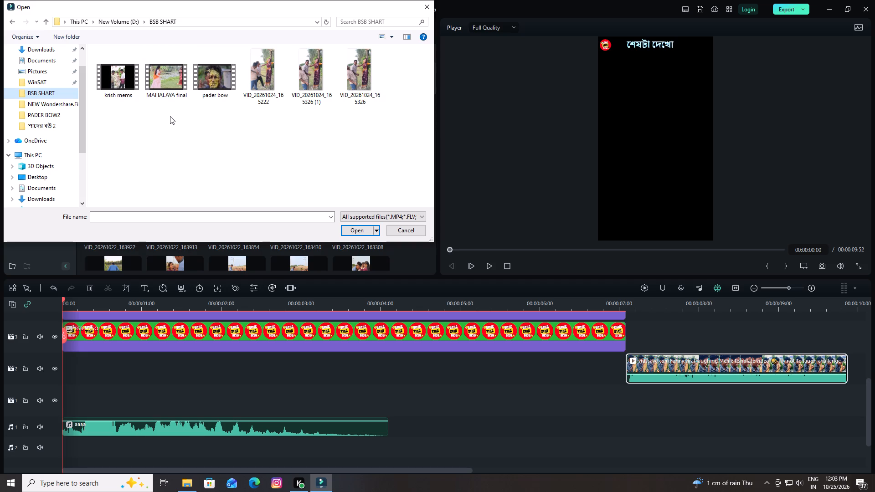
pyautogui.moveTo(265, 124); pyautogui.dragTo(304, 68)
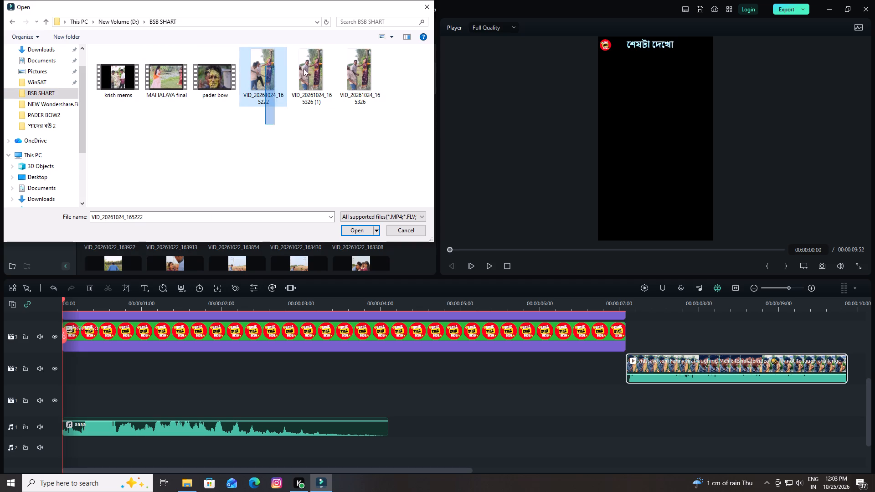
pyautogui.moveTo(304, 68); pyautogui.dragTo(367, 76)
pyautogui.click(360, 228)
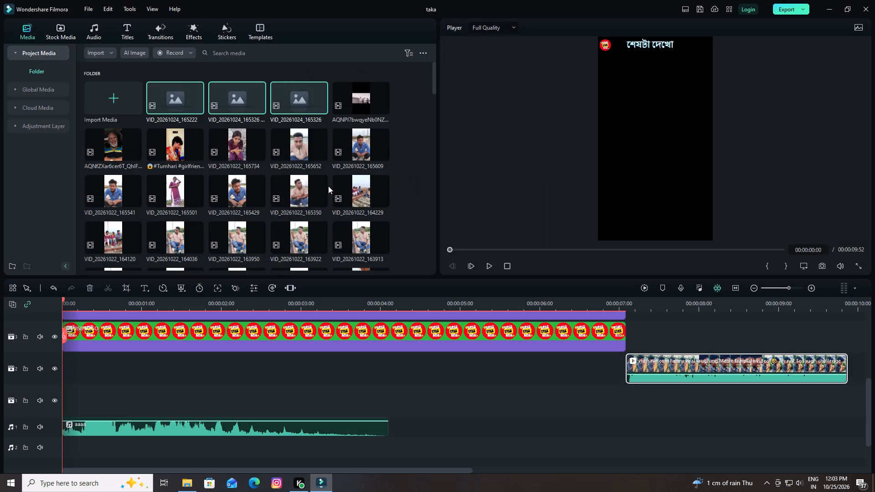
# Place the three imported clips on video track 2 from the timeline's beginning, matching the project settings to the media at 1080 x 1920 30fps.
pyautogui.moveTo(180, 106); pyautogui.dragTo(76, 368)
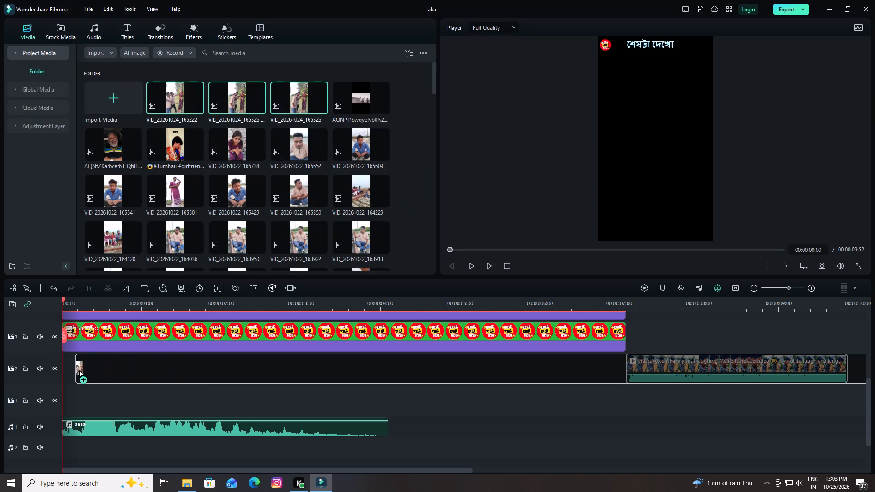
pyautogui.moveTo(76, 368); pyautogui.dragTo(77, 364)
pyautogui.moveTo(77, 363); pyautogui.dragTo(77, 358)
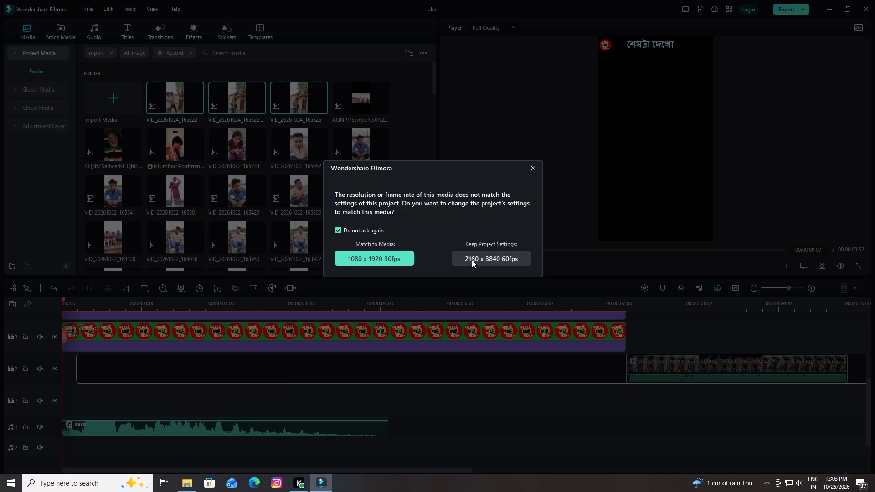
pyautogui.click(408, 259)
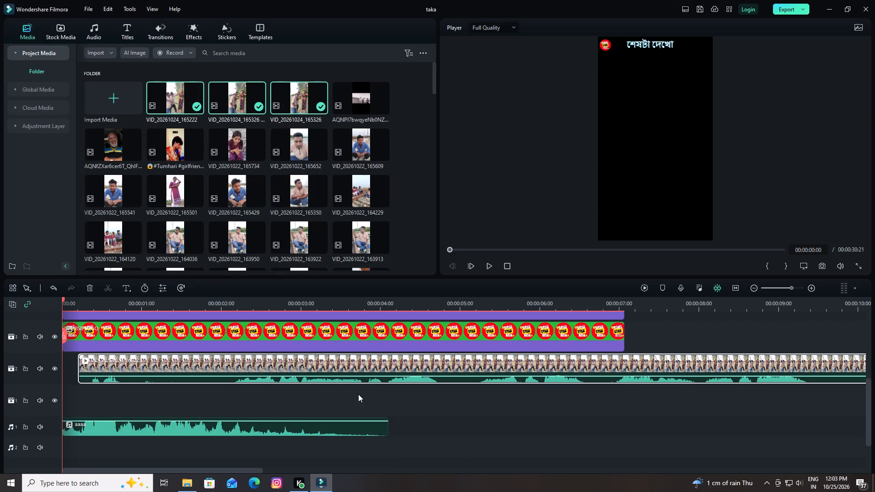
pyautogui.moveTo(183, 375); pyautogui.dragTo(129, 374)
pyautogui.moveTo(213, 368); pyautogui.dragTo(170, 364)
pyautogui.click(469, 414)
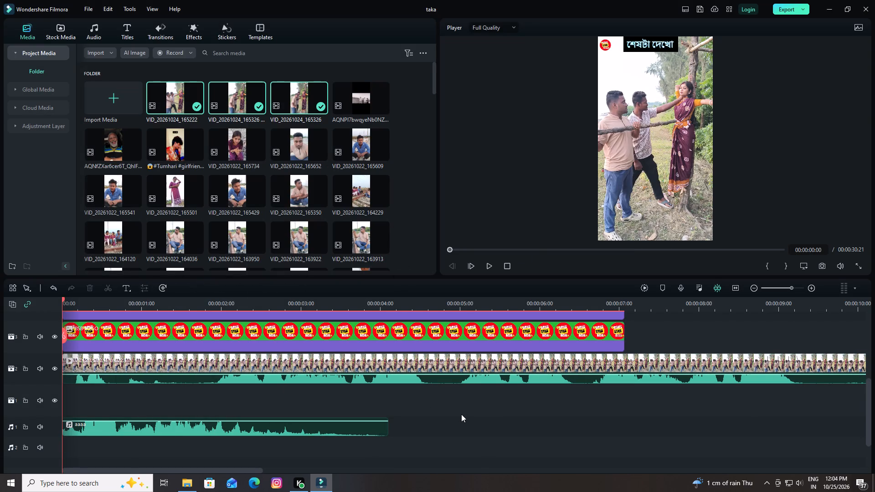
# Preview the opening seconds and move the aaaa audio clip to audio track 2, starting at about 4.5 seconds.
pyautogui.press('space')
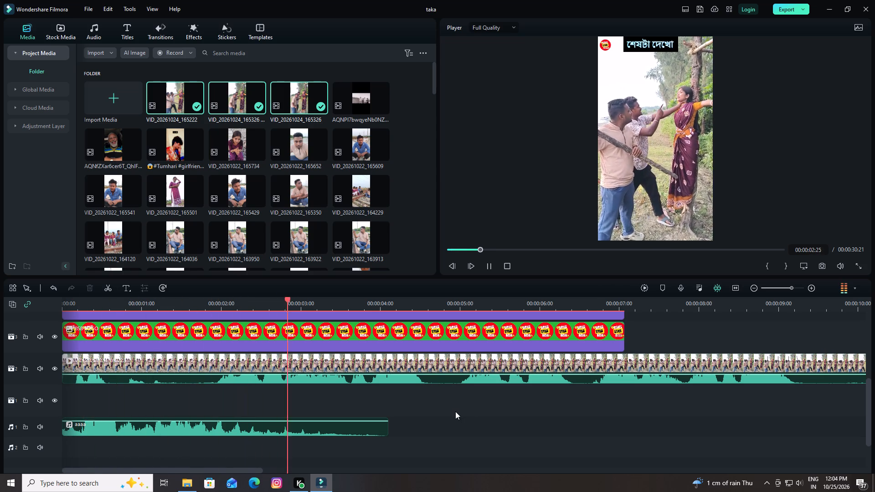
pyautogui.press('space')
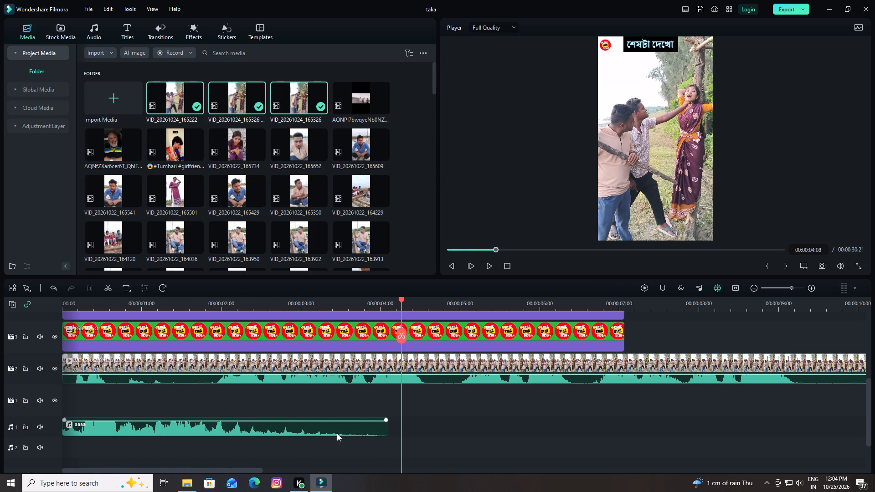
pyautogui.moveTo(337, 430); pyautogui.dragTo(701, 449)
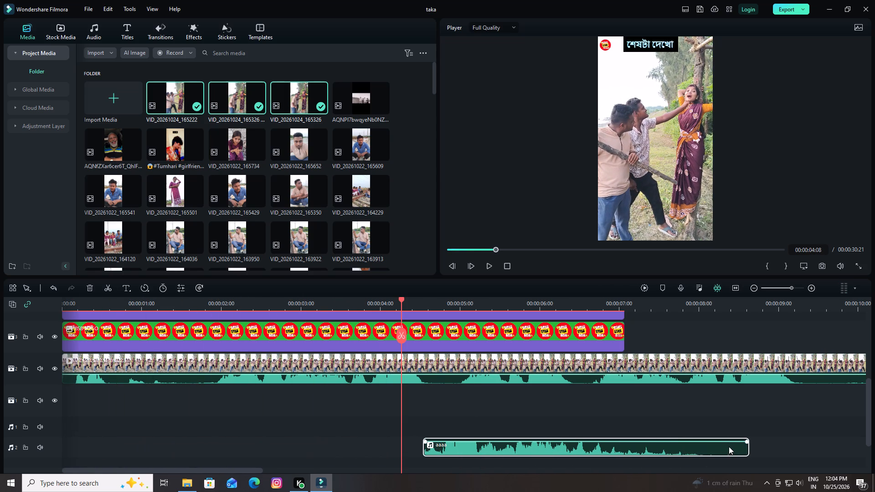
# Fit the whole edit in the timeline and play it from the beginning through to the meme clip.
pyautogui.moveTo(398, 302); pyautogui.dragTo(51, 361)
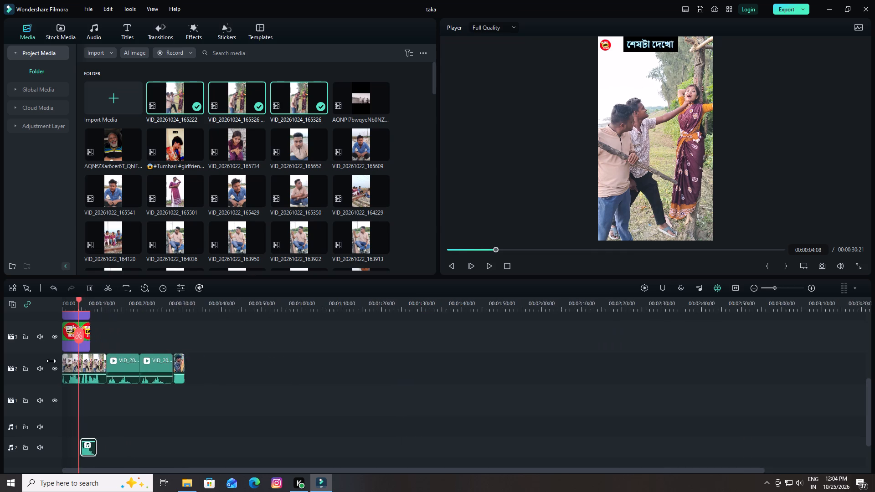
pyautogui.moveTo(51, 361); pyautogui.dragTo(238, 358)
pyautogui.moveTo(149, 298); pyautogui.dragTo(139, 300)
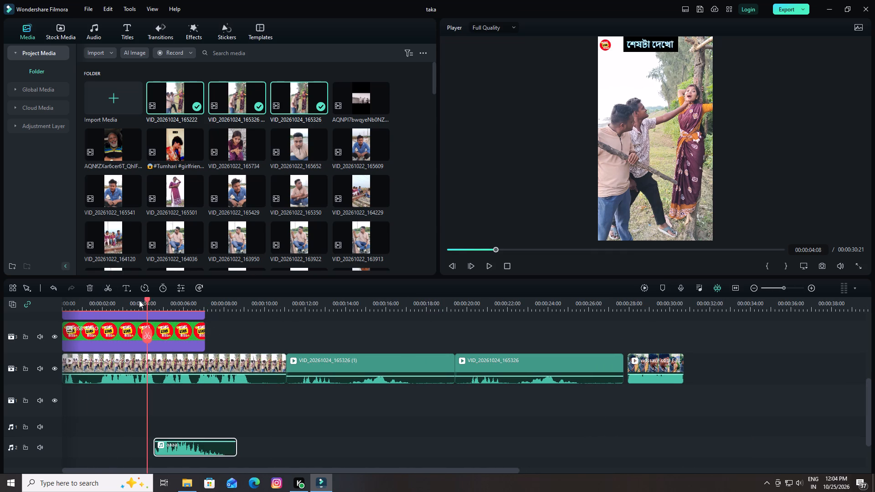
pyautogui.moveTo(139, 300); pyautogui.dragTo(26, 338)
pyautogui.press('space')
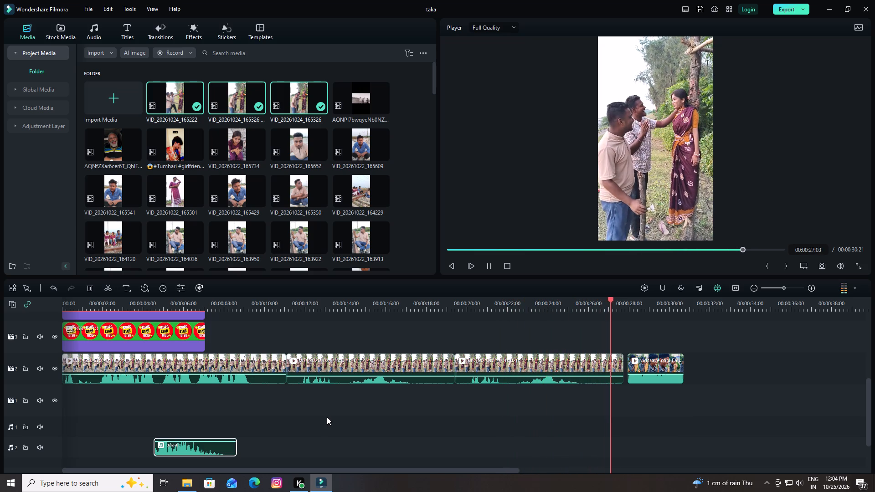
pyautogui.press('space')
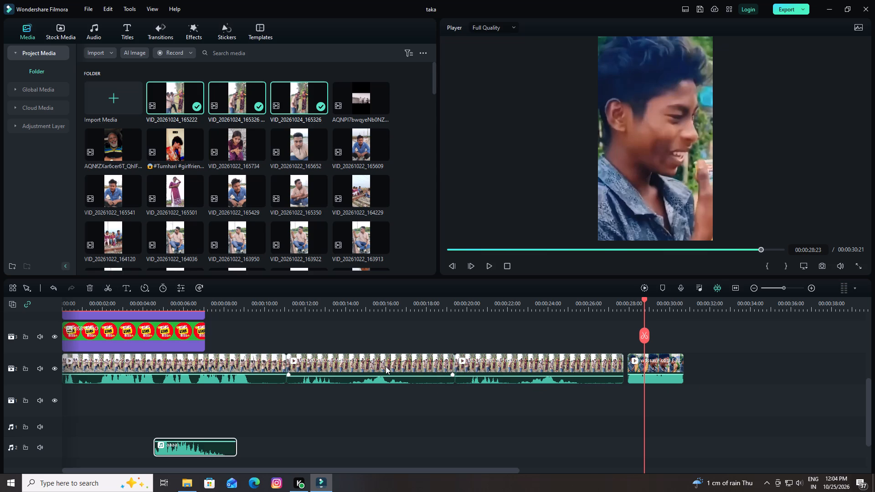
# Raise the audio volume of the second and third new clips, setting VID_20261024_165326 (1) to 12 dB.
pyautogui.click(508, 363)
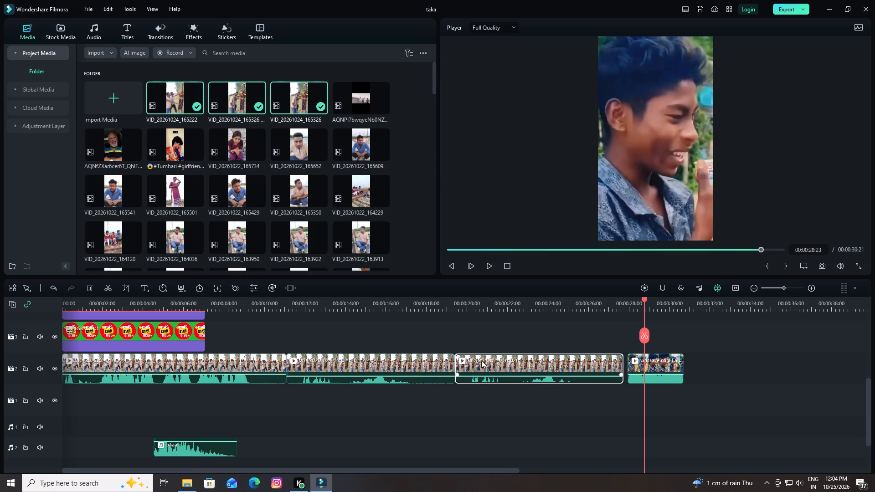
pyautogui.moveTo(644, 299); pyautogui.dragTo(429, 329)
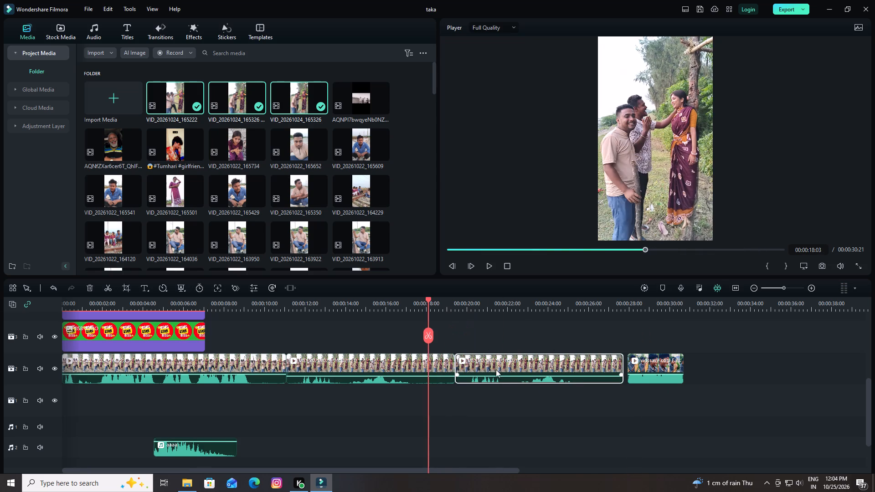
pyautogui.moveTo(501, 375); pyautogui.dragTo(500, 332)
pyautogui.moveTo(340, 375); pyautogui.dragTo(344, 307)
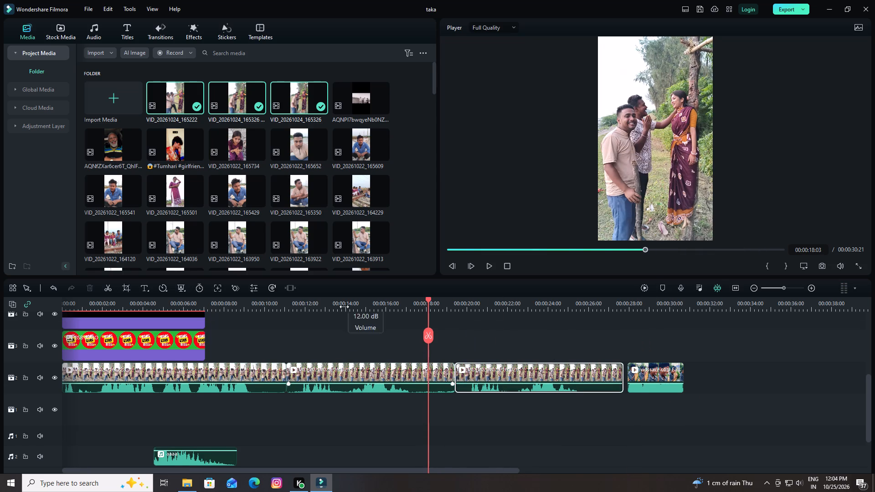
pyautogui.moveTo(344, 307); pyautogui.dragTo(344, 308)
# Review the last two new clips, delete VID_20261024_165326, and place the meme clip directly after VID_20261024_165326 (1).
pyautogui.moveTo(428, 300); pyautogui.dragTo(282, 348)
pyautogui.press('space')
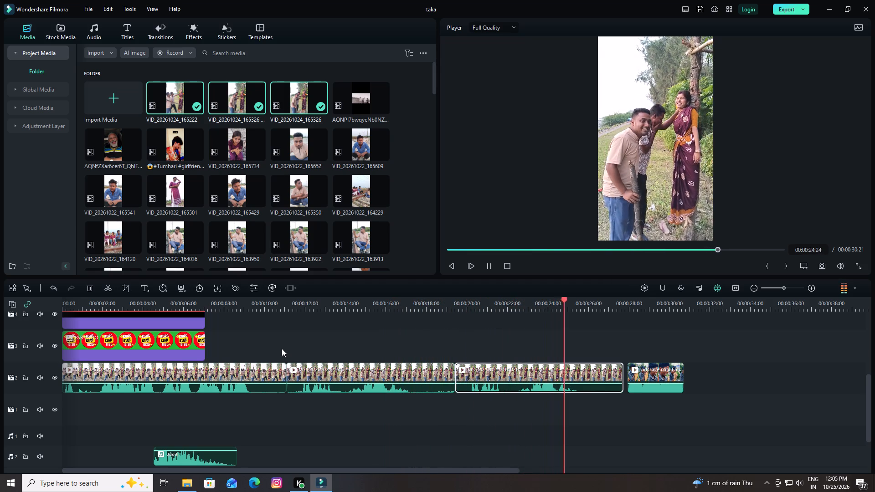
pyautogui.press('space')
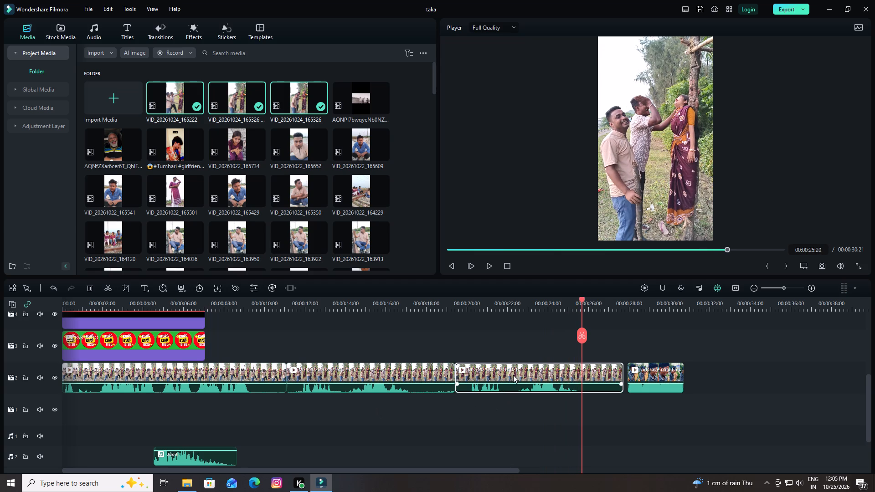
pyautogui.click(513, 375)
pyautogui.press('Delete')
pyautogui.moveTo(480, 374); pyautogui.dragTo(468, 377)
# Split VID_20261024_165326 (1) at 00:00:12:09 and delete the portion before the cut.
pyautogui.moveTo(454, 297); pyautogui.dragTo(325, 358)
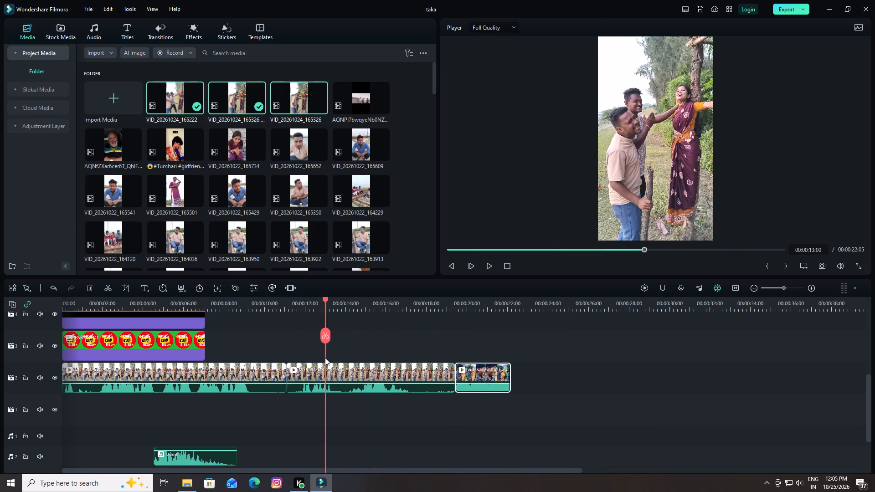
pyautogui.moveTo(325, 358); pyautogui.dragTo(290, 365)
pyautogui.press('space')
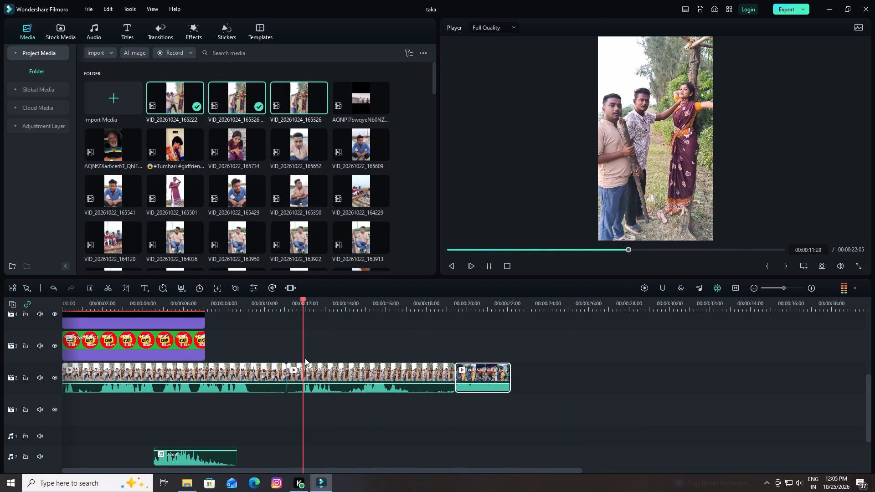
pyautogui.press('space')
pyautogui.moveTo(322, 299); pyautogui.dragTo(319, 303)
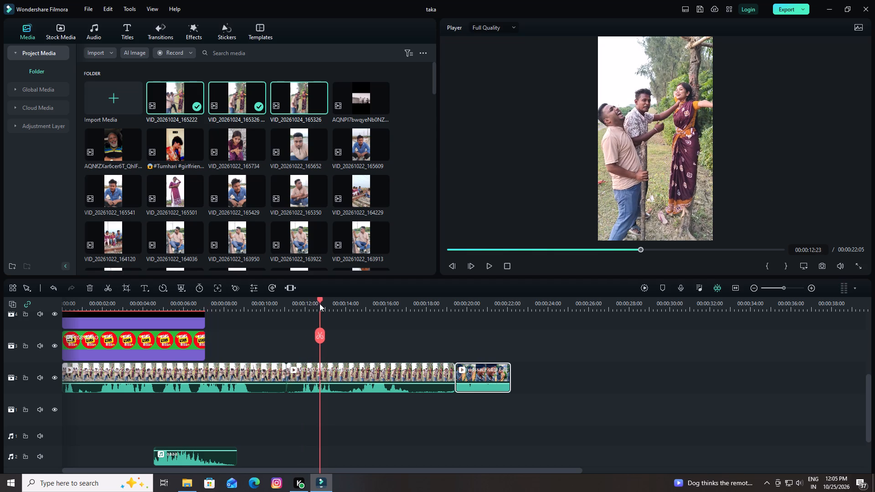
pyautogui.moveTo(319, 303); pyautogui.dragTo(311, 326)
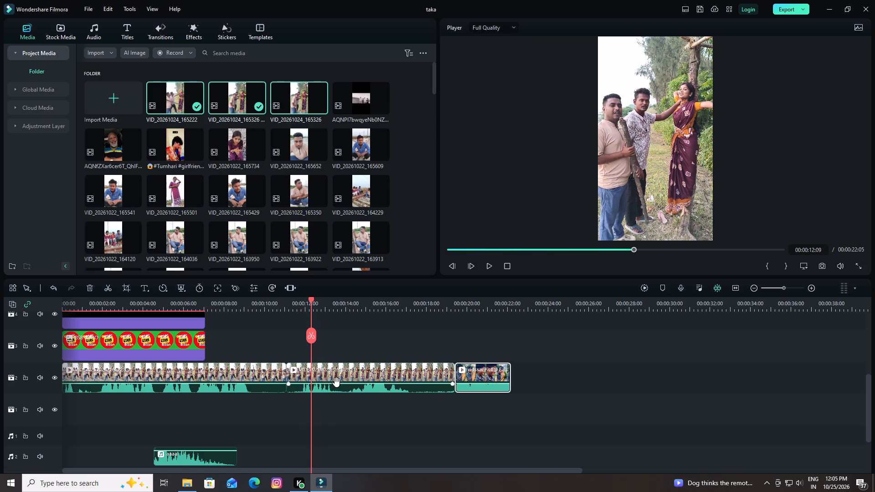
pyautogui.click(335, 384)
pyautogui.click(310, 337)
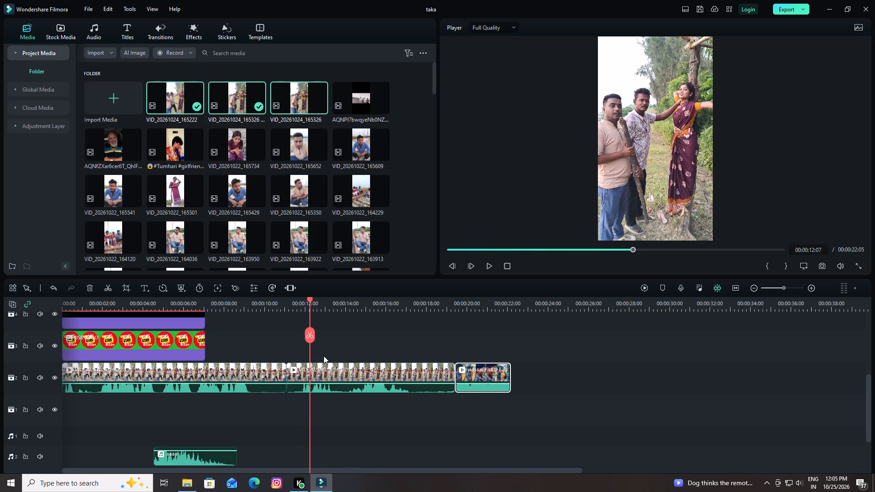
pyautogui.press('Right')
pyautogui.press('Right')
pyautogui.press('Right')
pyautogui.press('Left')
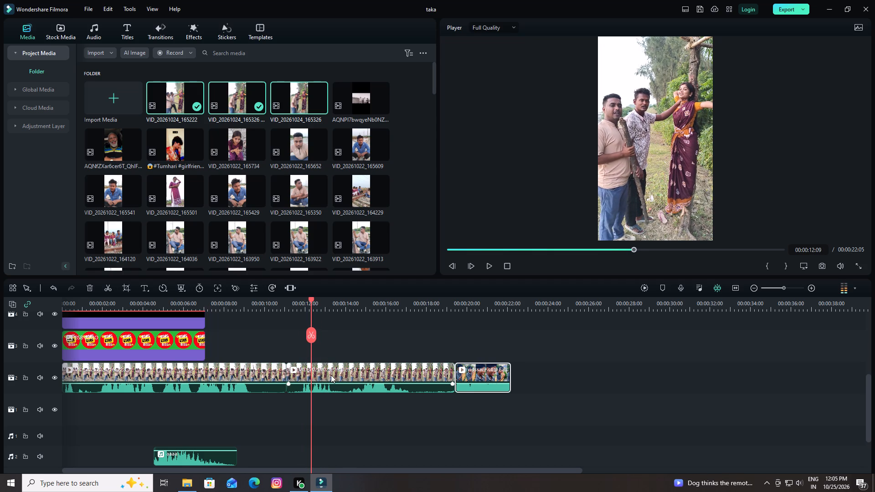
pyautogui.click(332, 378)
pyautogui.click(312, 340)
pyautogui.click(304, 378)
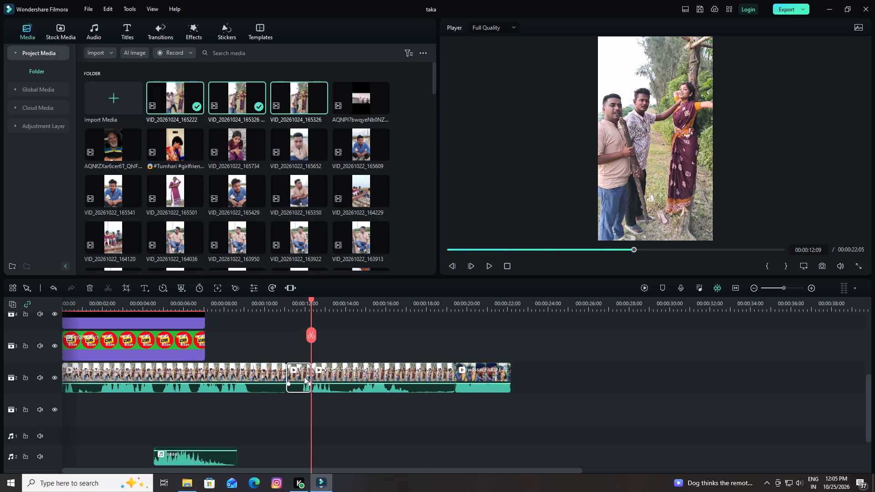
pyautogui.press('Delete')
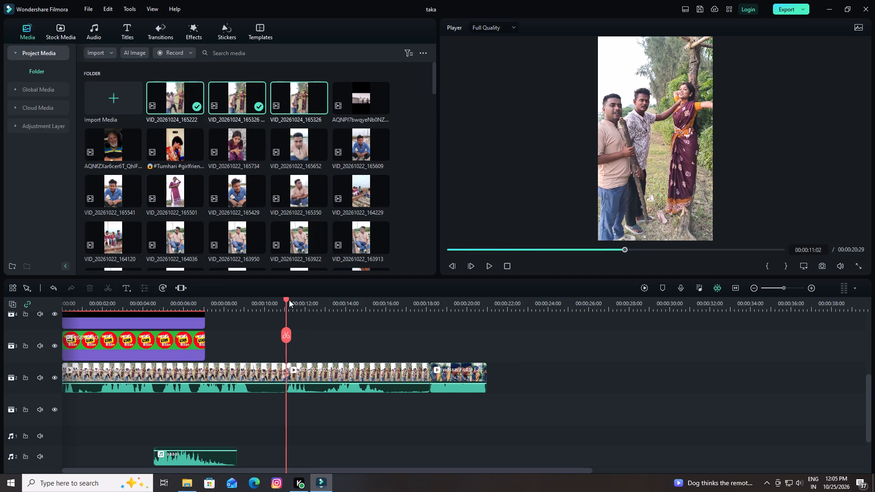
# Play the opening, split the first clip, VID_20261024_165222, at 00:00:00:22, and delete the portion before the cut.
pyautogui.moveTo(288, 299); pyautogui.dragTo(42, 371)
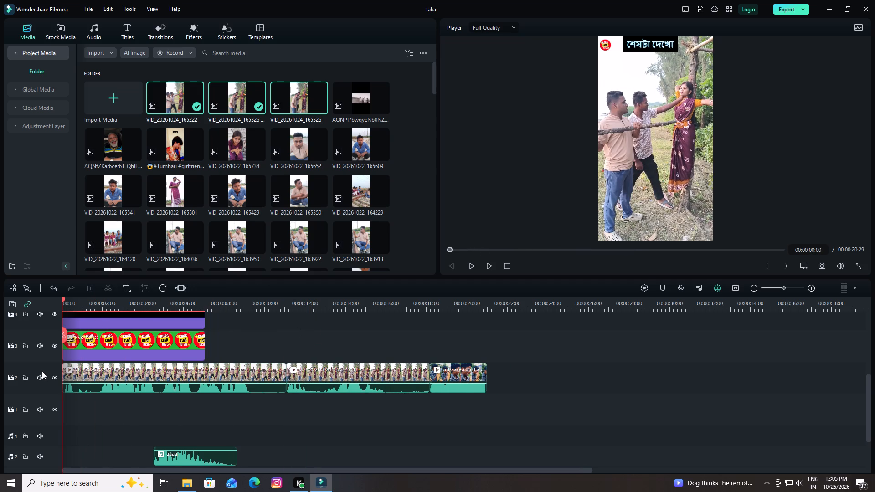
pyautogui.press('space')
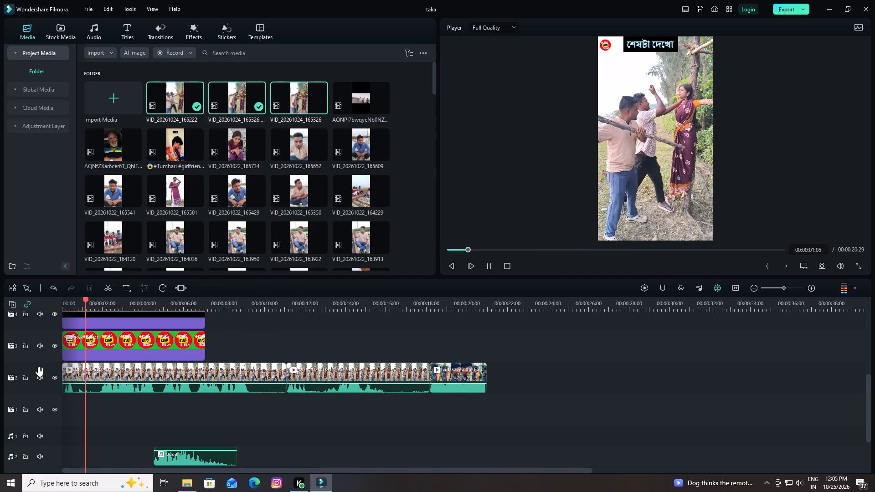
pyautogui.press('space')
pyautogui.moveTo(99, 300); pyautogui.dragTo(77, 310)
pyautogui.press('space')
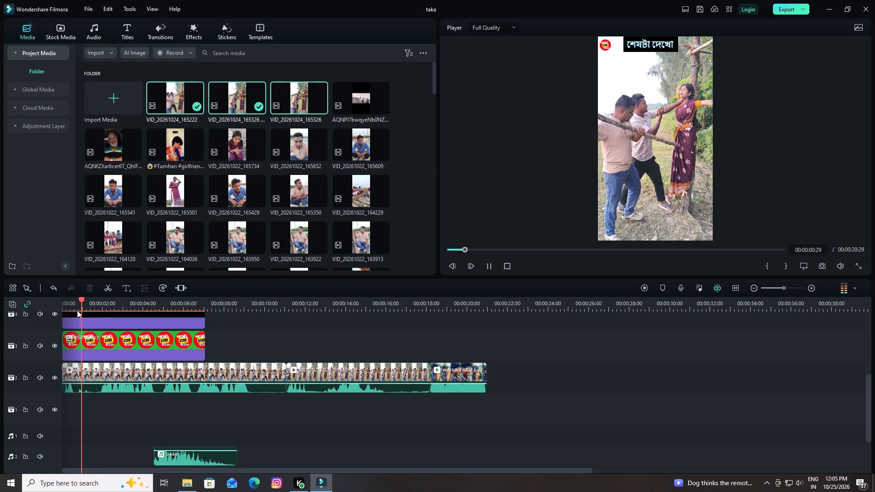
pyautogui.press('space')
pyautogui.moveTo(82, 301); pyautogui.dragTo(81, 302)
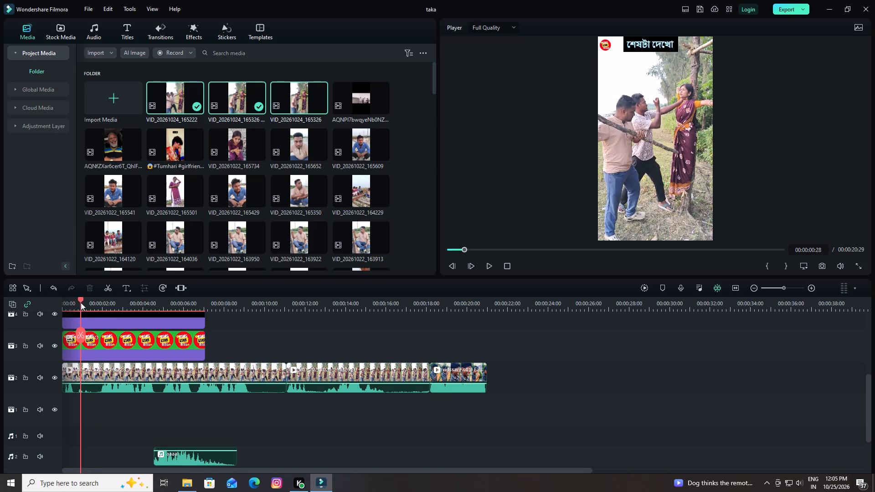
pyautogui.moveTo(81, 302); pyautogui.dragTo(77, 310)
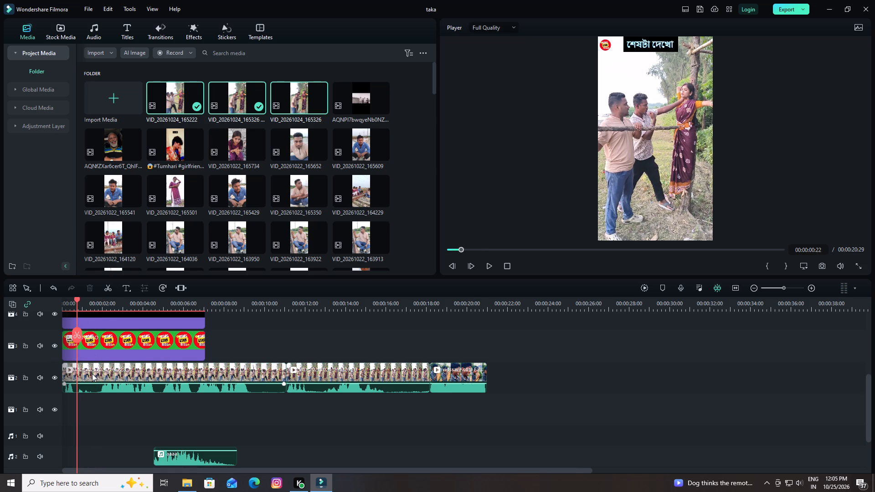
pyautogui.click(96, 372)
pyautogui.click(75, 336)
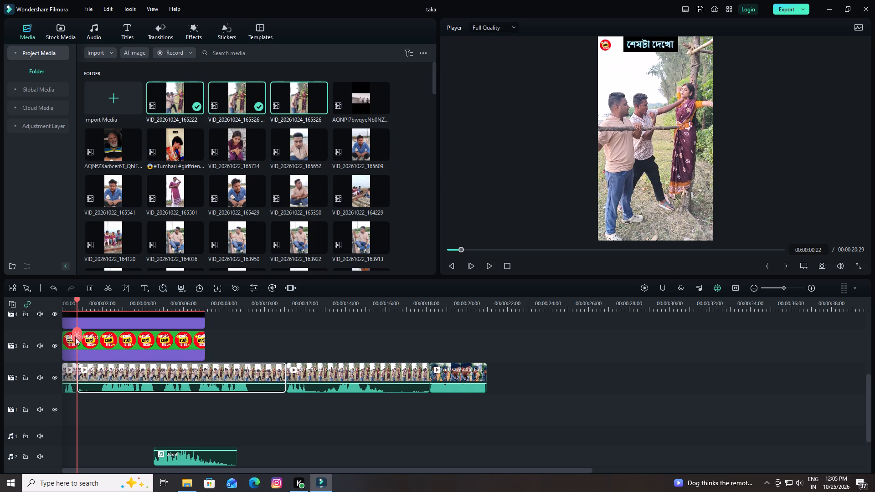
pyautogui.click(75, 374)
pyautogui.press('Delete')
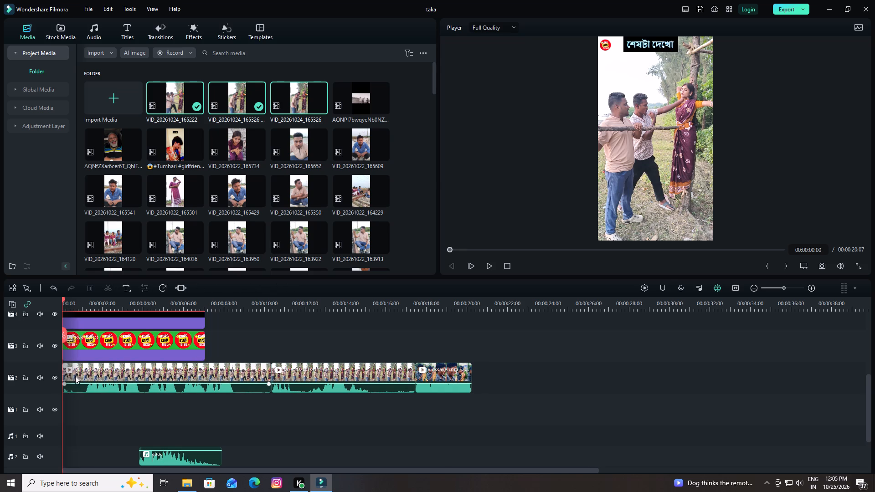
# Extend the round logo overlay on video track 3 to the start of the ending meme clip.
pyautogui.click(155, 341)
pyautogui.moveTo(203, 344); pyautogui.dragTo(237, 345)
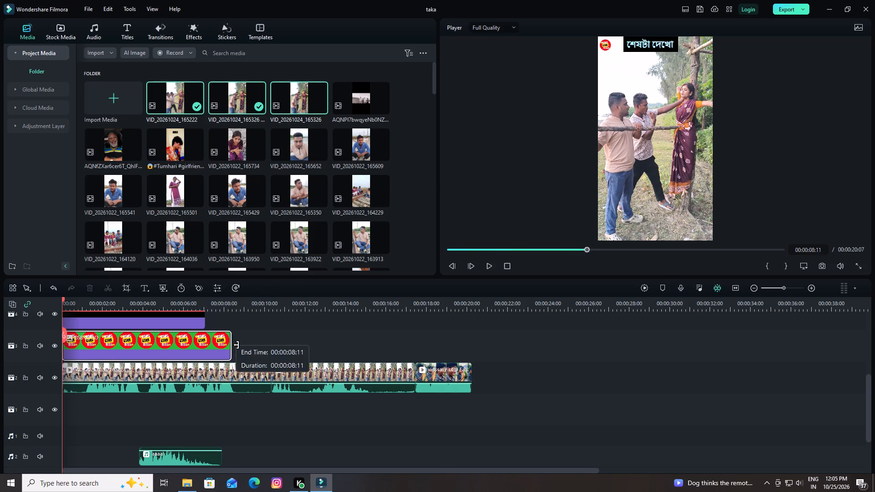
pyautogui.moveTo(237, 345); pyautogui.dragTo(412, 349)
pyautogui.scroll(2, 216, 346)
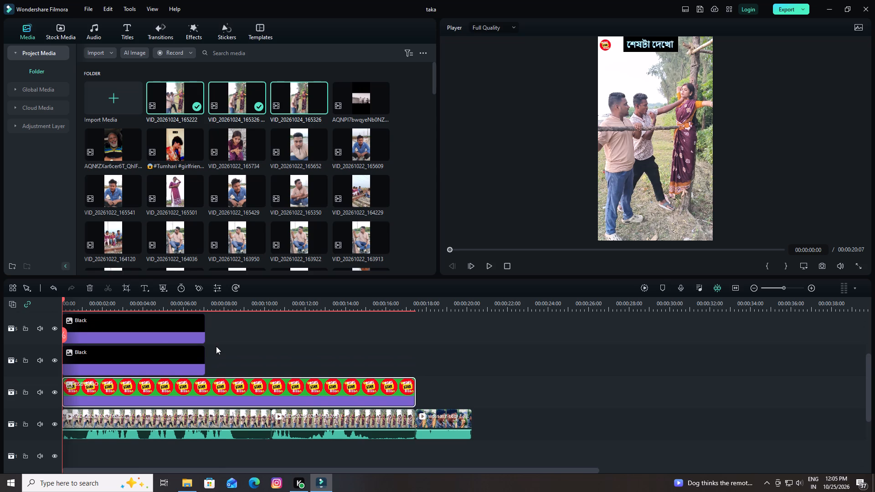
# Play the edit from the beginning to 00:00:08:13 to review the trimmed first clip.
pyautogui.scroll(-1, 216, 347)
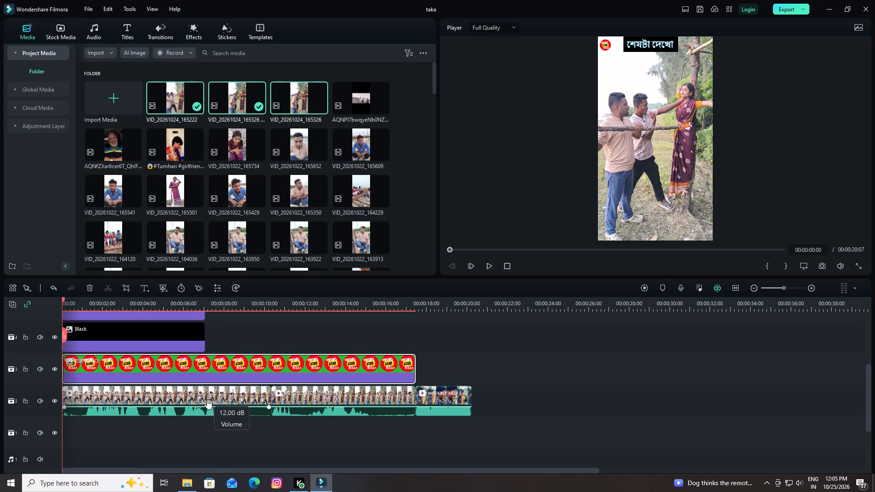
pyautogui.press('space')
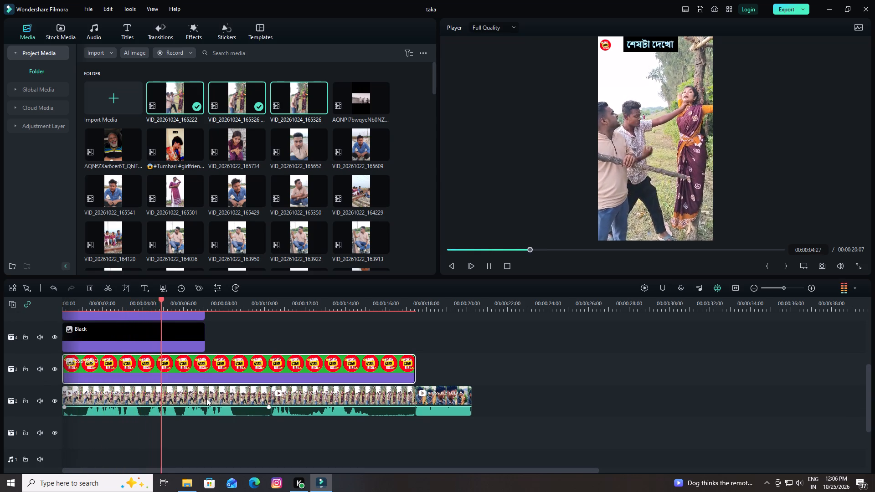
pyautogui.scroll(-2, 205, 386)
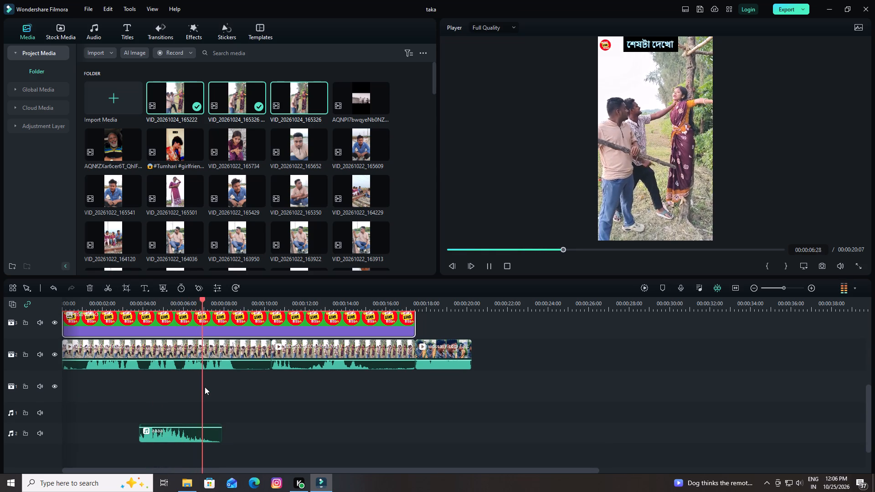
pyautogui.scroll(2, 205, 387)
pyautogui.press('space')
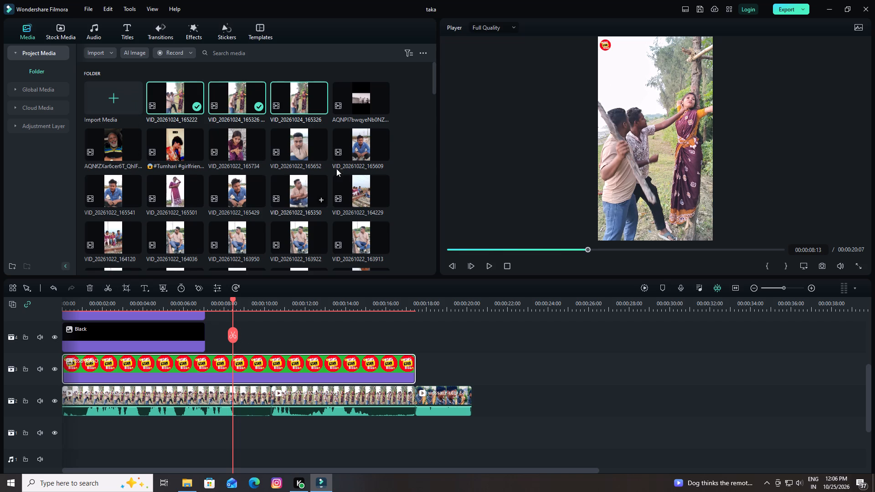
# Import the krish mems video from the BSB SHART folder on drive D and agree to create a proxy file.
pyautogui.scroll(-2, 357, 155)
pyautogui.scroll(3, 357, 155)
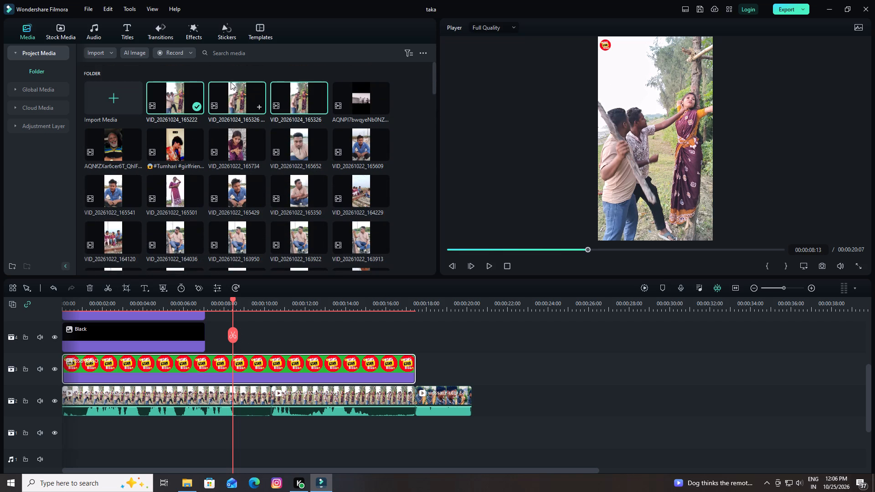
pyautogui.click(133, 87)
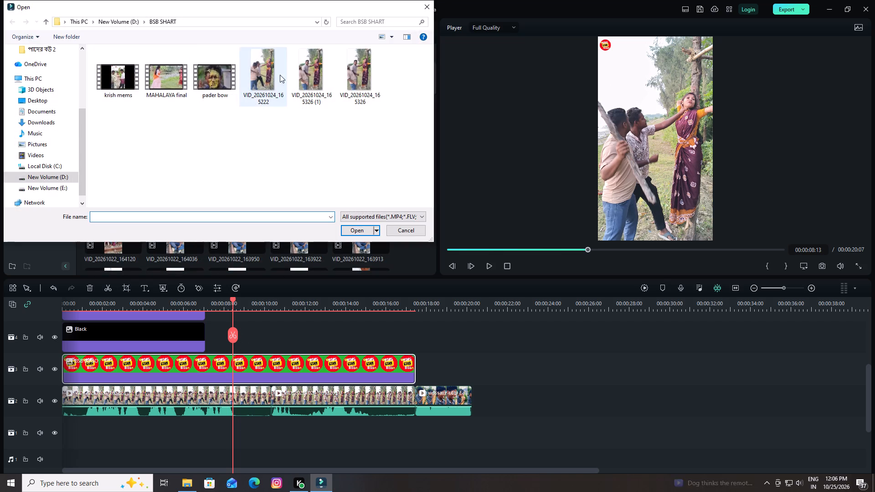
pyautogui.scroll(3, 200, 117)
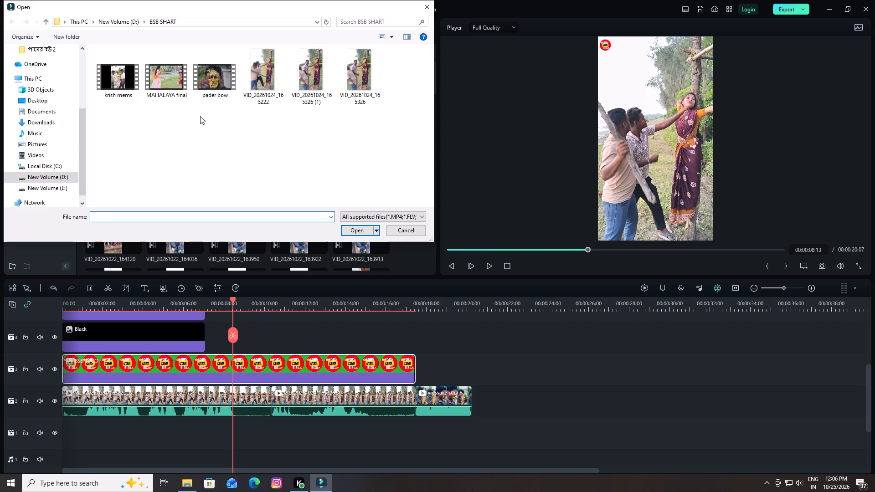
pyautogui.scroll(-3, 342, 143)
pyautogui.scroll(3, 344, 151)
pyautogui.click(419, 216)
pyautogui.click(376, 219)
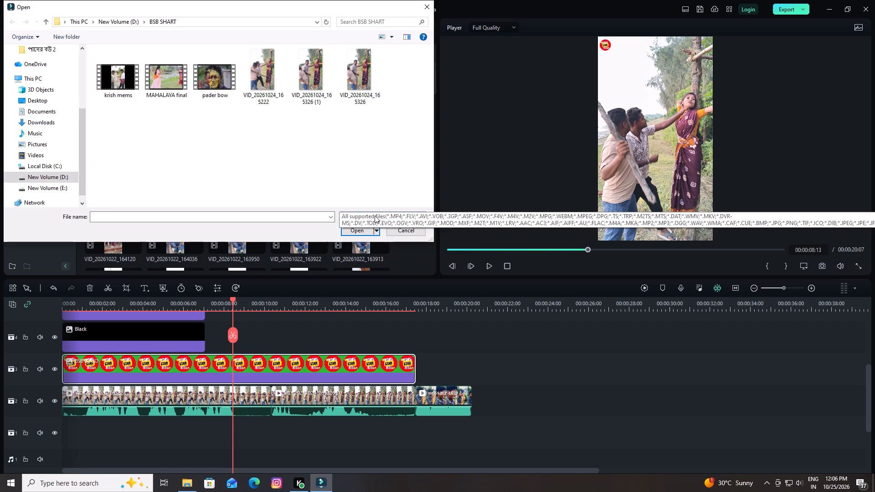
pyautogui.doubleClick(55, 174)
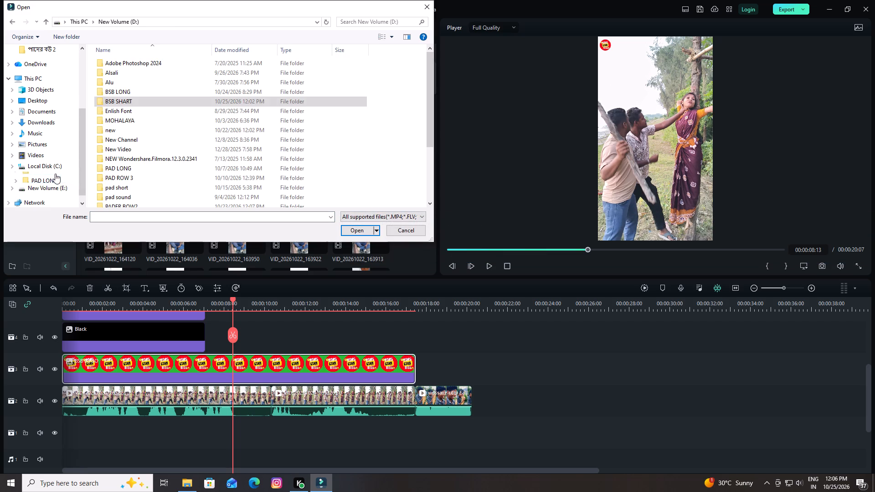
pyautogui.doubleClick(118, 100)
pyautogui.scroll(13, 272, 144)
pyautogui.scroll(1, 192, 106)
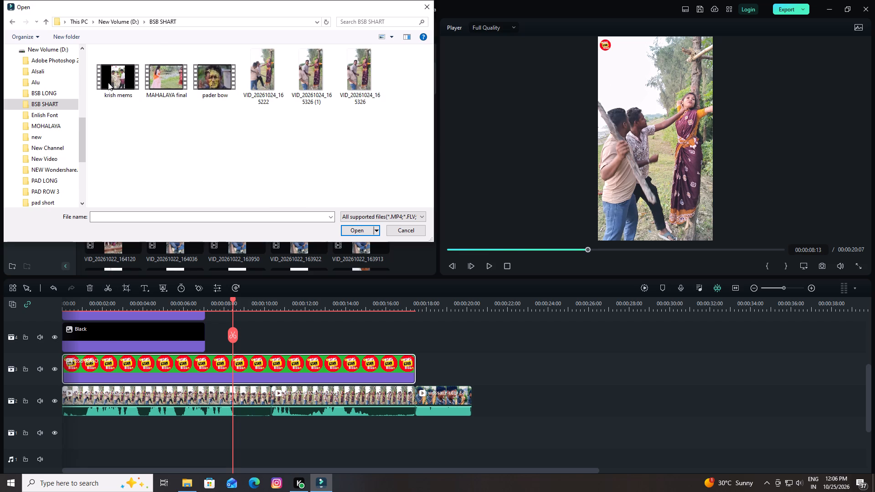
pyautogui.doubleClick(107, 81)
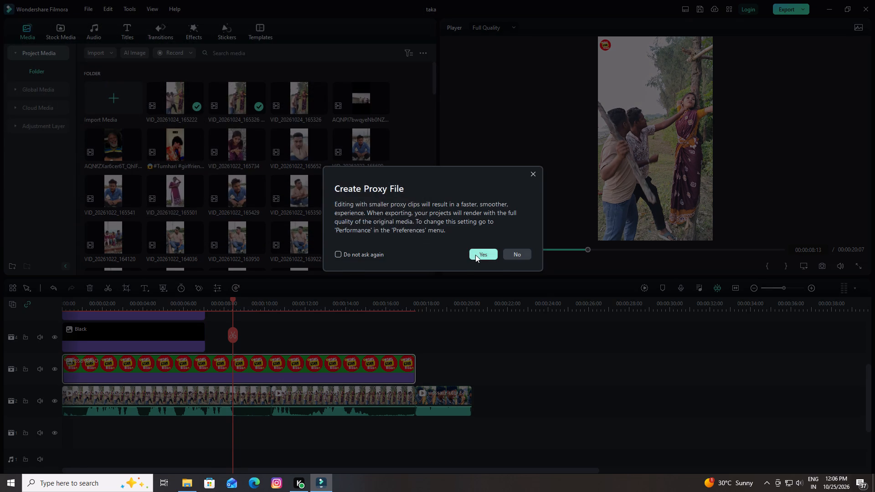
pyautogui.click(475, 255)
# Insert the krish mems video from the BSB SHART folder on video track 2, between VID_20261024_165222 and VID_20261024_165326 (1).
pyautogui.scroll(4, 347, 198)
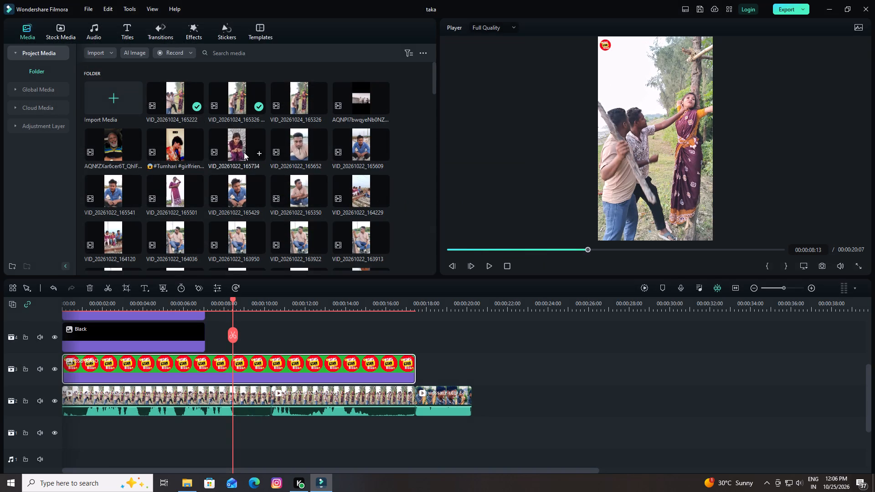
pyautogui.scroll(-5, 244, 149)
pyautogui.scroll(8, 244, 149)
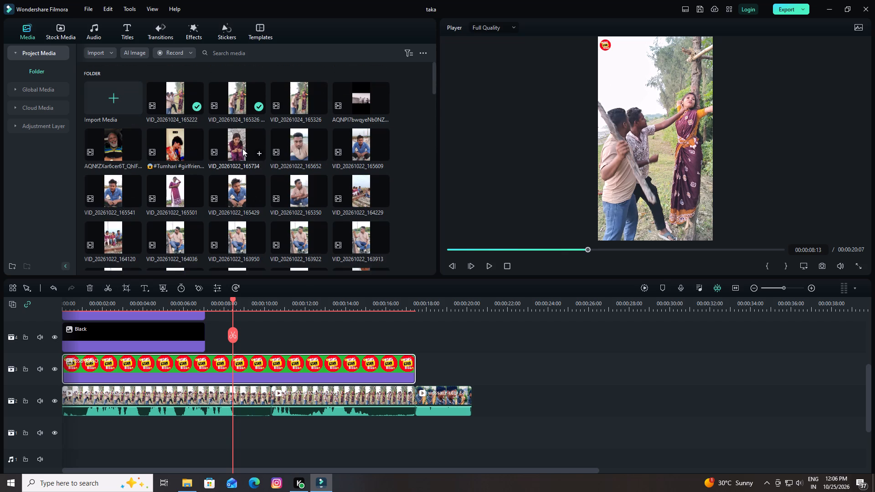
pyautogui.scroll(-4, 242, 149)
pyautogui.scroll(8, 242, 149)
pyautogui.click(114, 87)
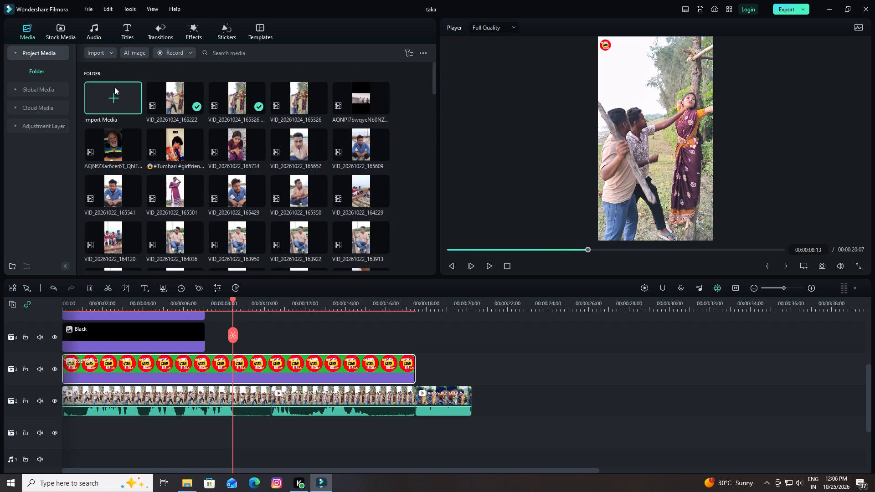
pyautogui.click(116, 91)
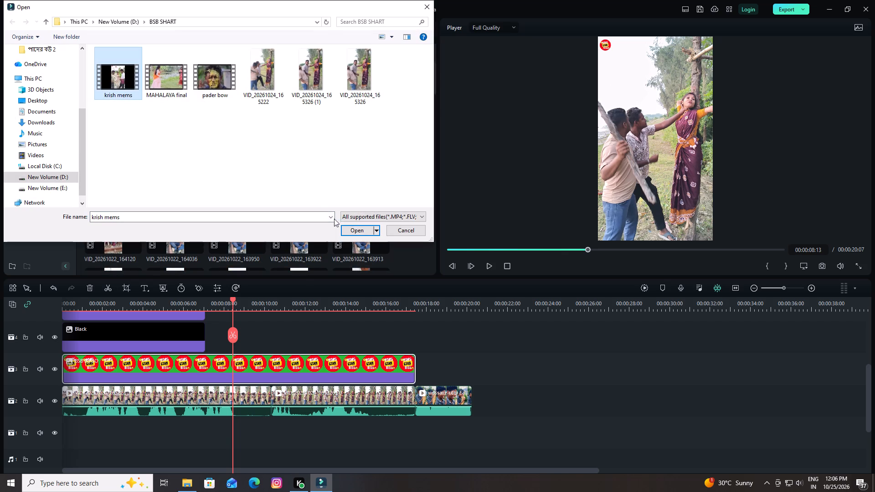
pyautogui.moveTo(113, 83); pyautogui.dragTo(246, 409)
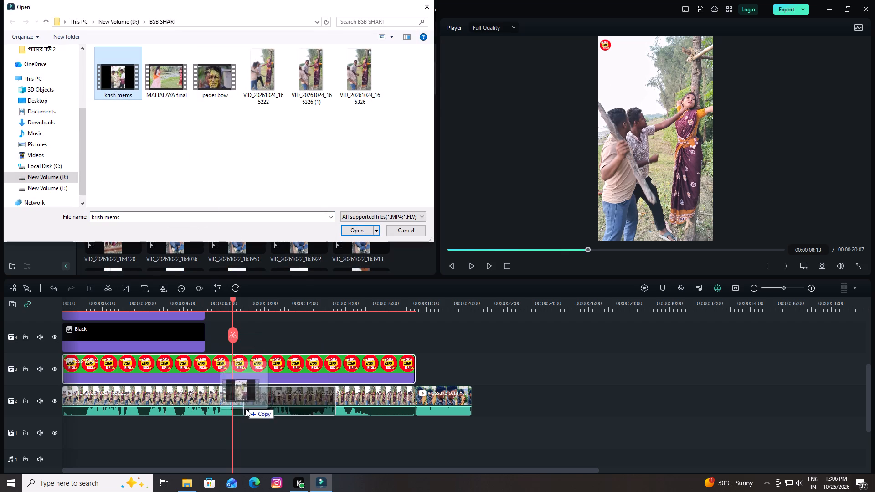
pyautogui.moveTo(246, 409); pyautogui.dragTo(274, 394)
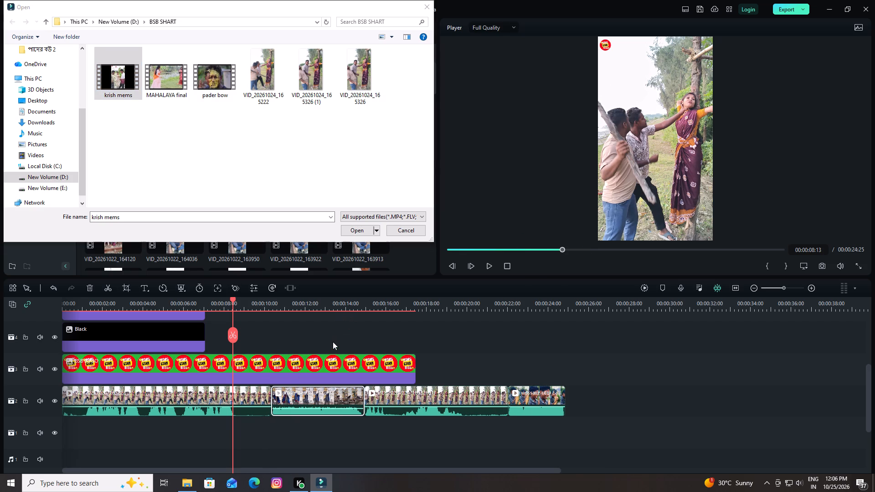
# Split the first clip at 00:00:08:20 and delete its remaining portion before the krish mems clip.
pyautogui.moveTo(233, 300); pyautogui.dragTo(186, 316)
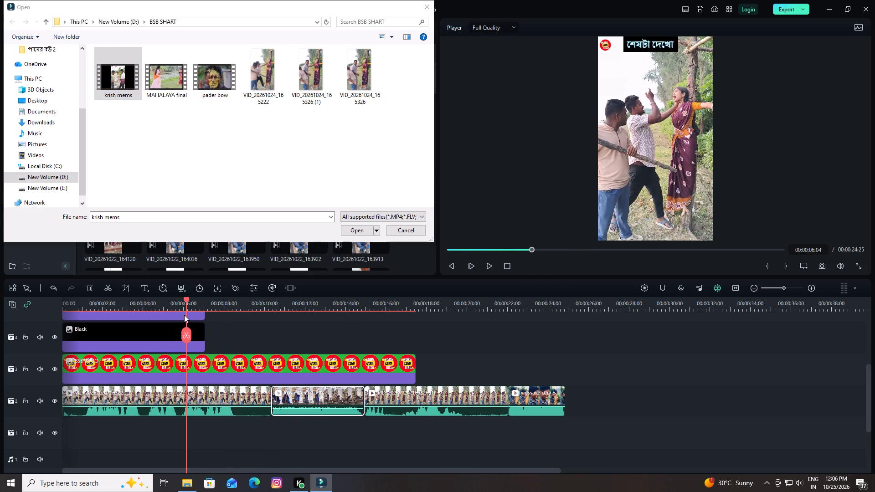
pyautogui.press('space')
pyautogui.press('space')
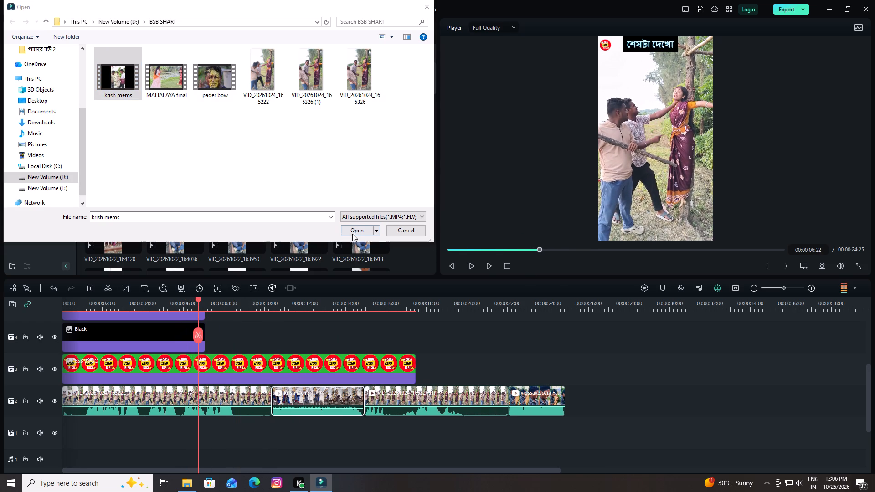
pyautogui.click(397, 229)
pyautogui.press('space')
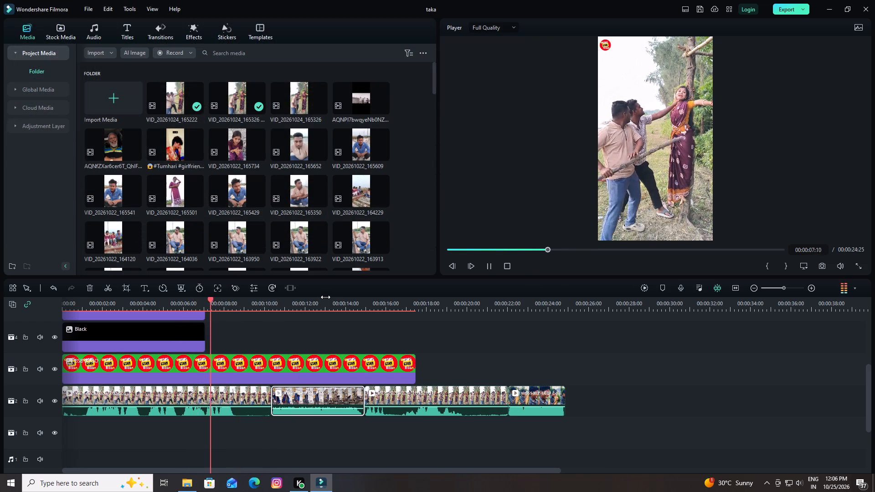
pyautogui.press('space')
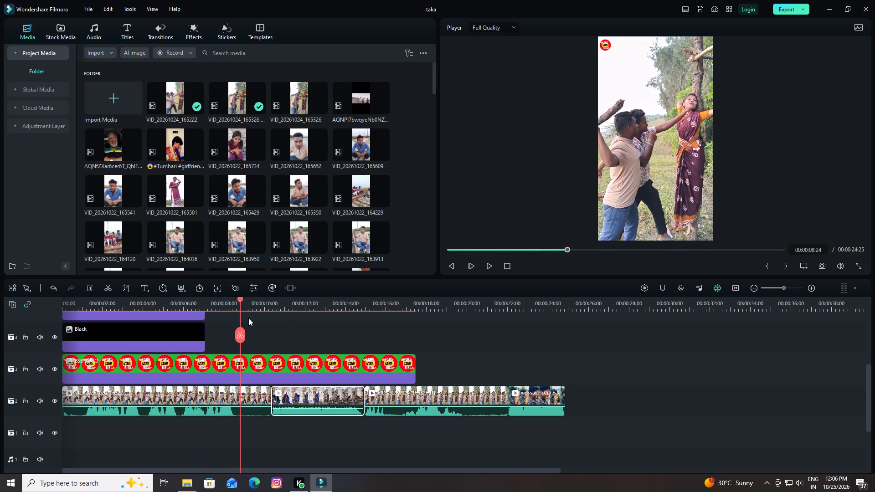
pyautogui.press('Left')
pyautogui.press('Left')
pyautogui.press('Left')
pyautogui.press('Left')
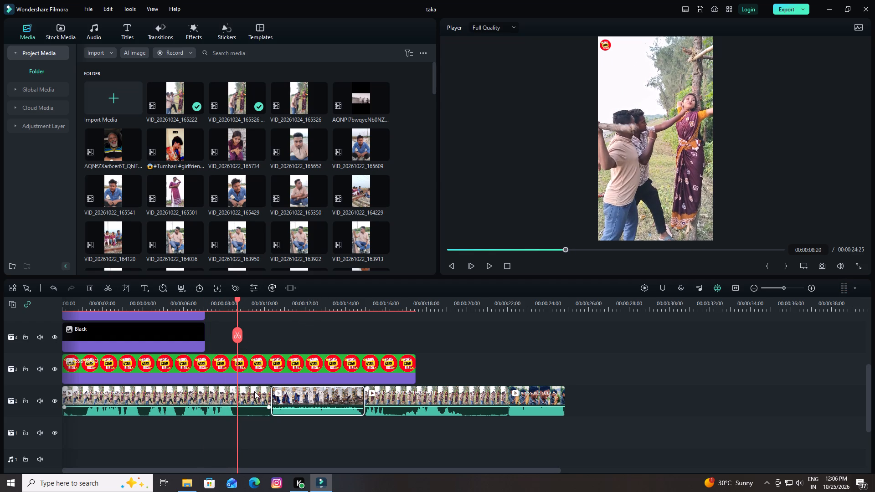
pyautogui.click(253, 390)
pyautogui.click(236, 338)
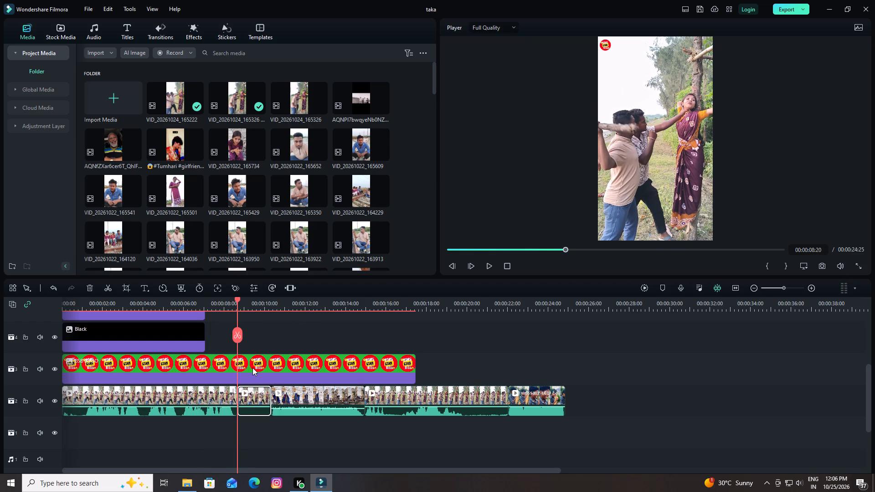
pyautogui.press('Delete')
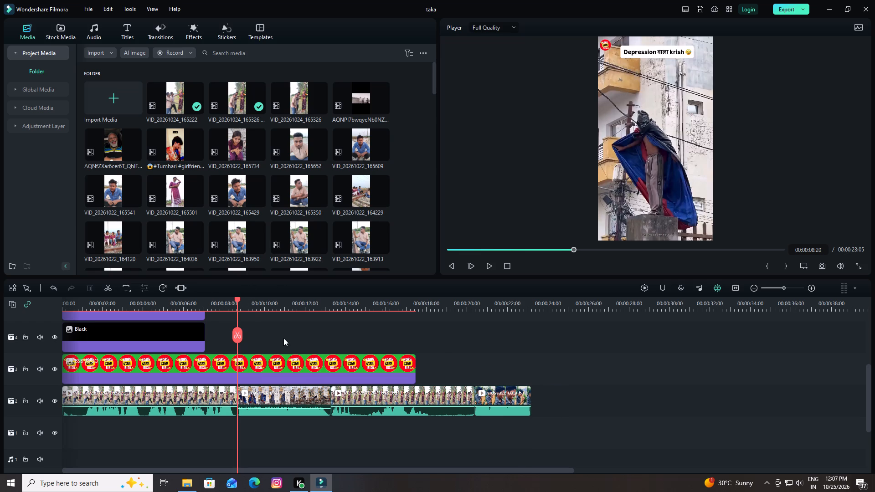
# Extend the logo overlay on video track 3 to the start of the closing vidssave.com meme clip.
pyautogui.click(397, 364)
pyautogui.moveTo(413, 369); pyautogui.dragTo(438, 372)
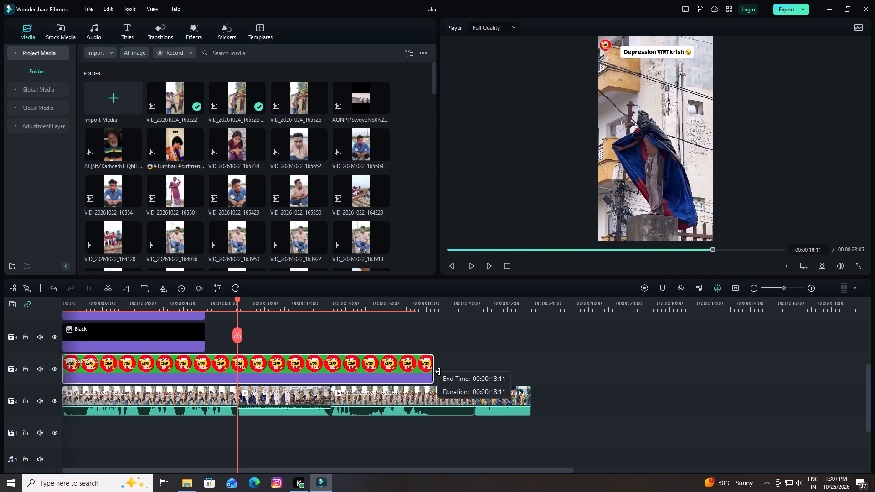
pyautogui.moveTo(438, 372); pyautogui.dragTo(473, 378)
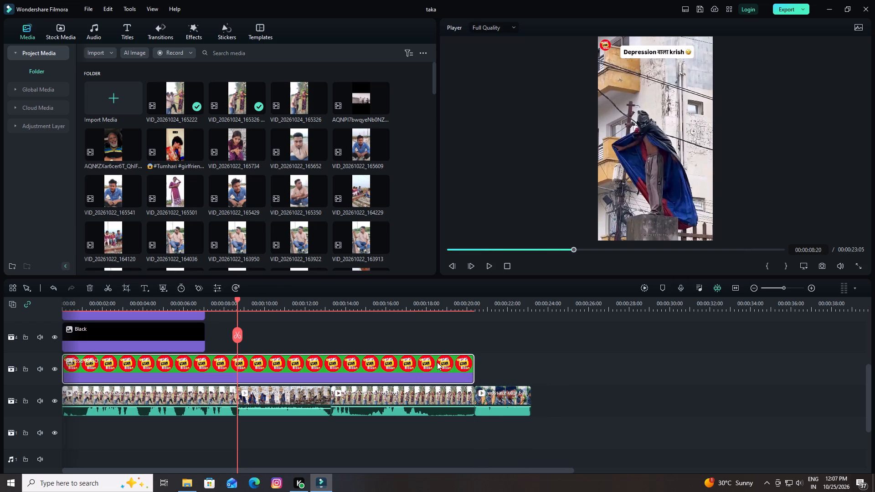
# Play the edit from the beginning and scrub back to 00:00:00:24 to examine the first hit on the woman.
pyautogui.moveTo(236, 300); pyautogui.dragTo(219, 303)
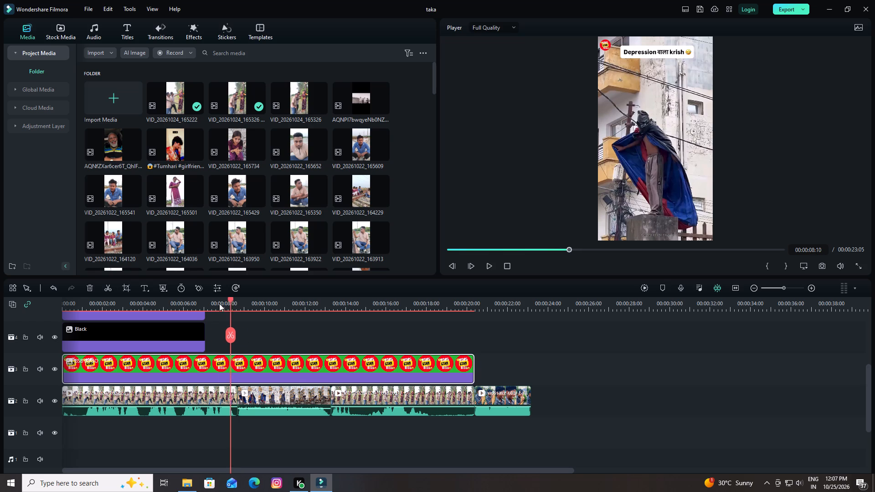
pyautogui.moveTo(219, 303); pyautogui.dragTo(0, 346)
pyautogui.press('space')
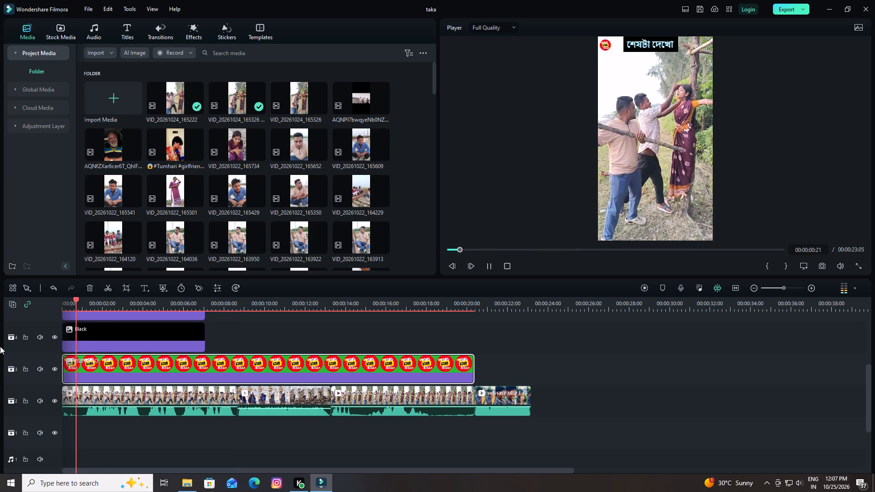
pyautogui.press('space')
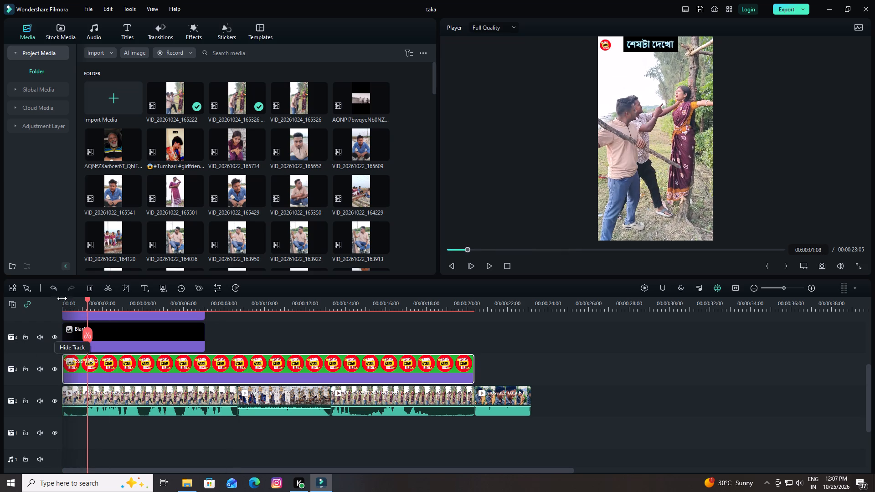
pyautogui.moveTo(87, 301); pyautogui.dragTo(78, 307)
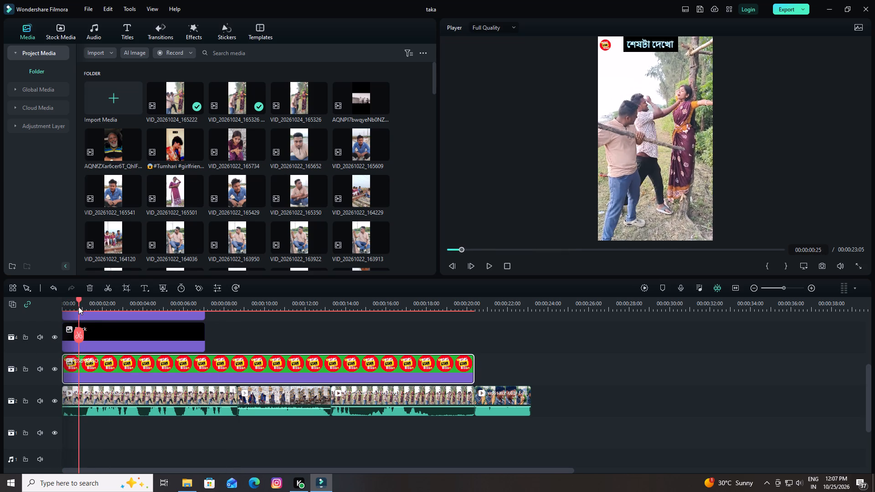
pyautogui.moveTo(78, 307); pyautogui.dragTo(75, 308)
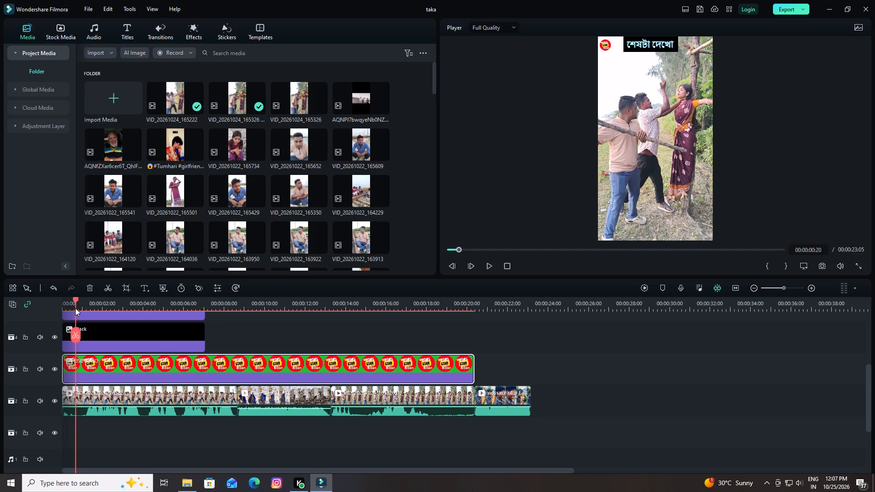
pyautogui.press('Right')
pyautogui.press('Right')
pyautogui.press('Right')
pyautogui.press('Right')
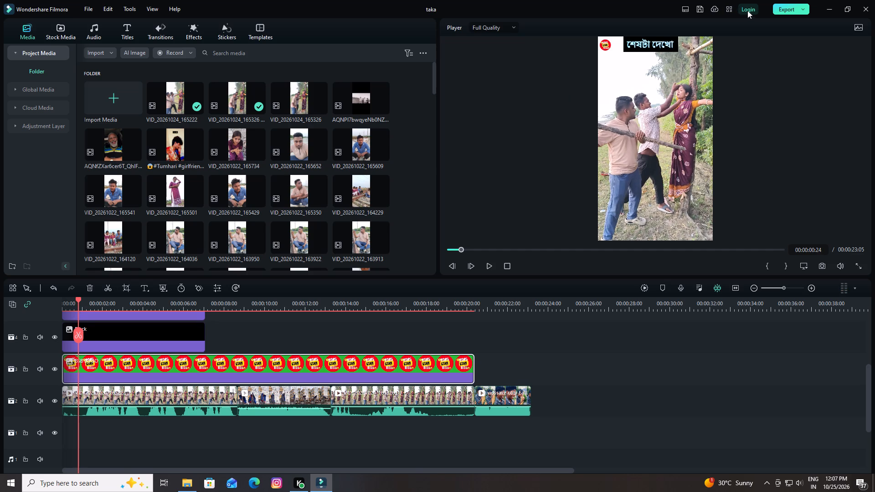
# Switch the workspace to the Short Video layout.
pyautogui.click(687, 11)
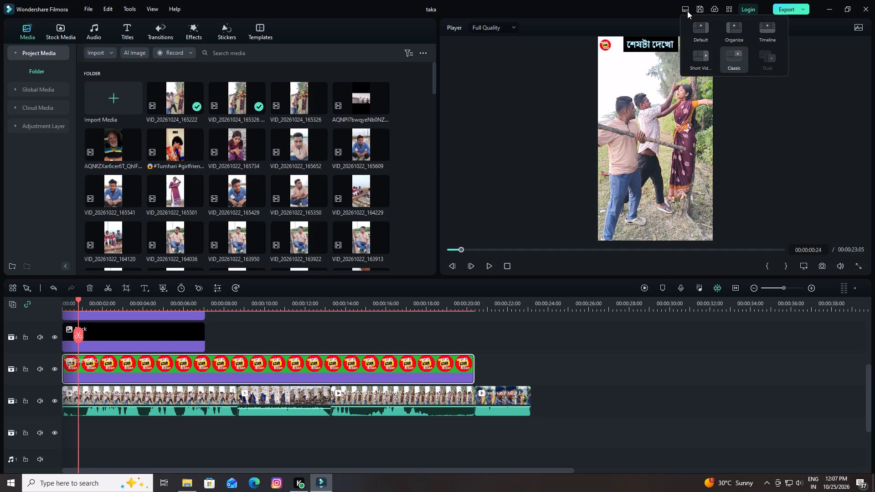
pyautogui.click(709, 54)
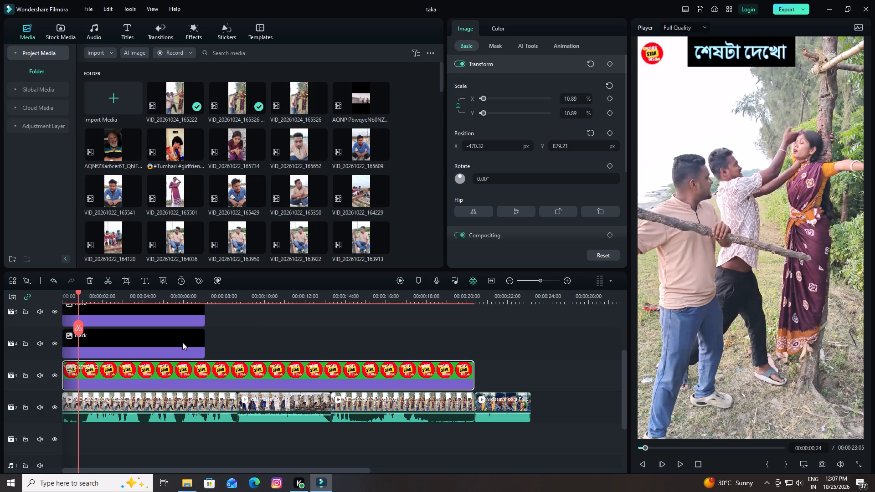
# Position the playhead frame by frame at 00:00:00:22, just before the first hit.
pyautogui.press('Left')
pyautogui.press('Left')
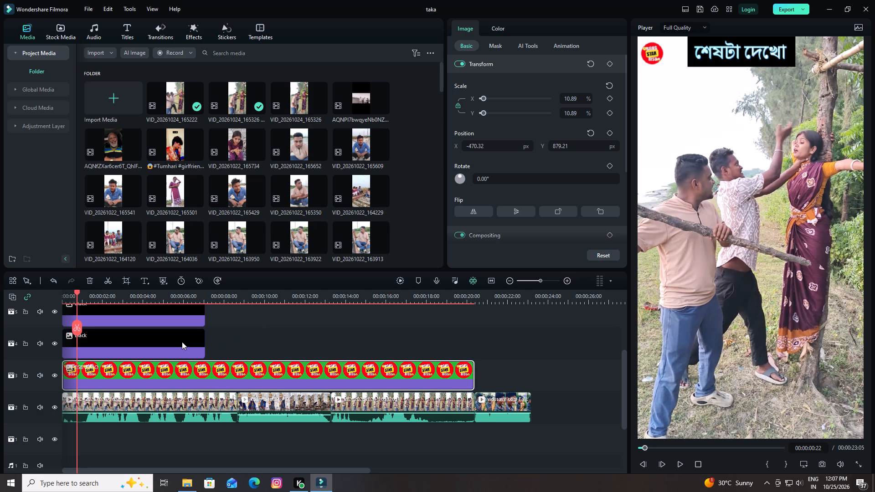
pyautogui.press('Right')
pyautogui.press('Left')
# Look through the project media library for a sound effect for the hit.
pyautogui.scroll(1, 197, 310)
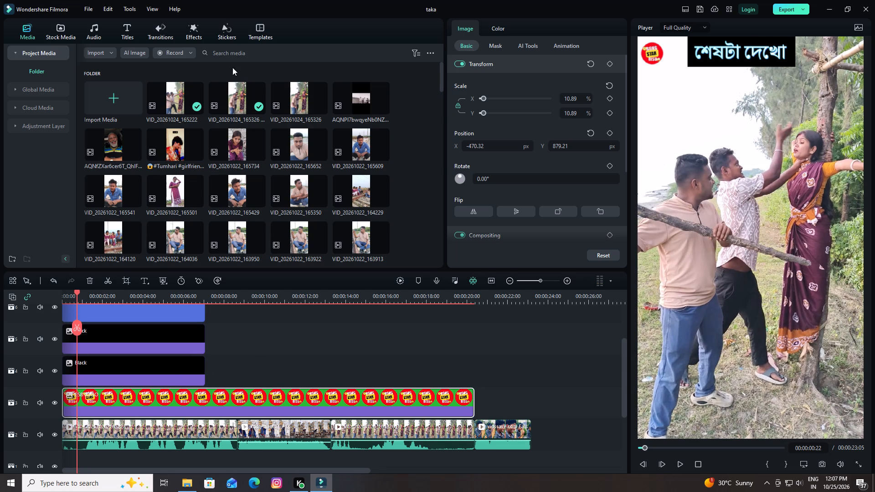
pyautogui.click(237, 52)
pyautogui.scroll(-6, 268, 160)
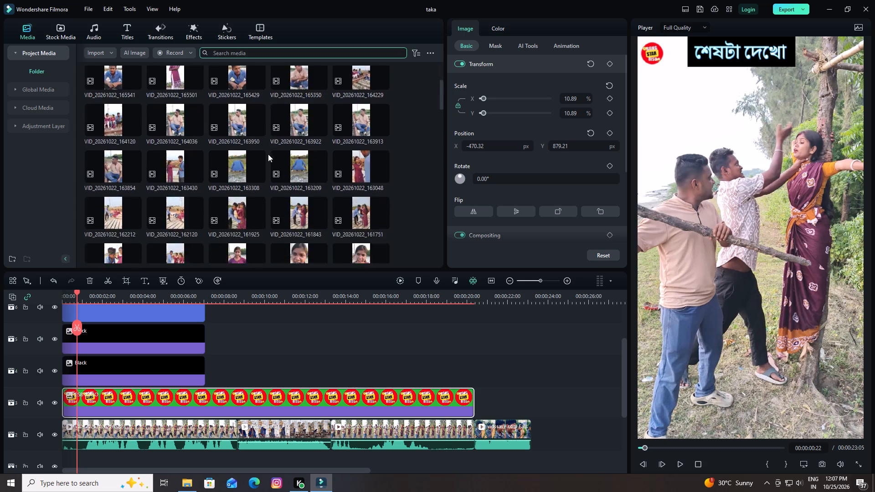
pyautogui.scroll(-15, 268, 154)
pyautogui.scroll(5, 267, 152)
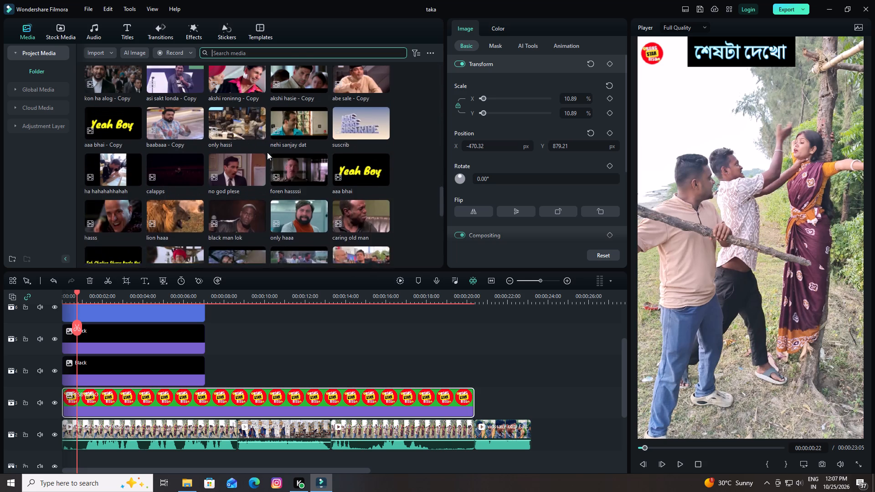
pyautogui.scroll(8, 267, 152)
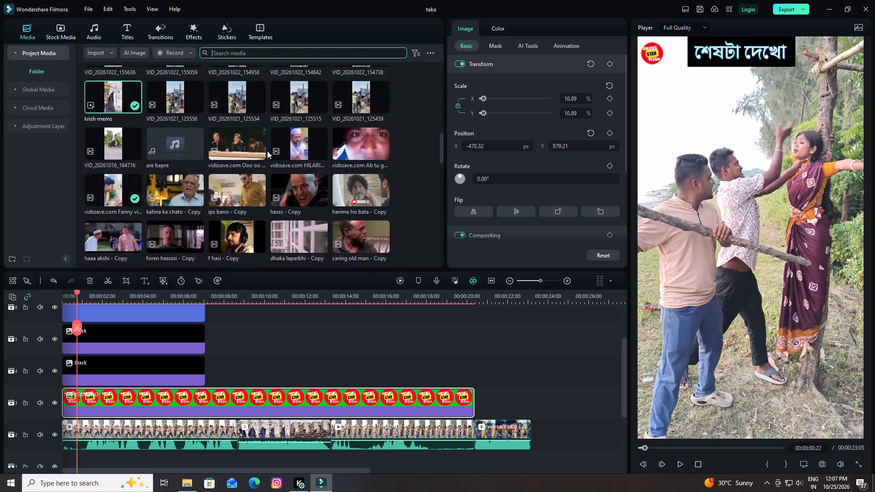
pyautogui.scroll(6, 252, 146)
# Import all files from the comedy sound folder inside YouTube Work Sound on drive D.
pyautogui.click(104, 98)
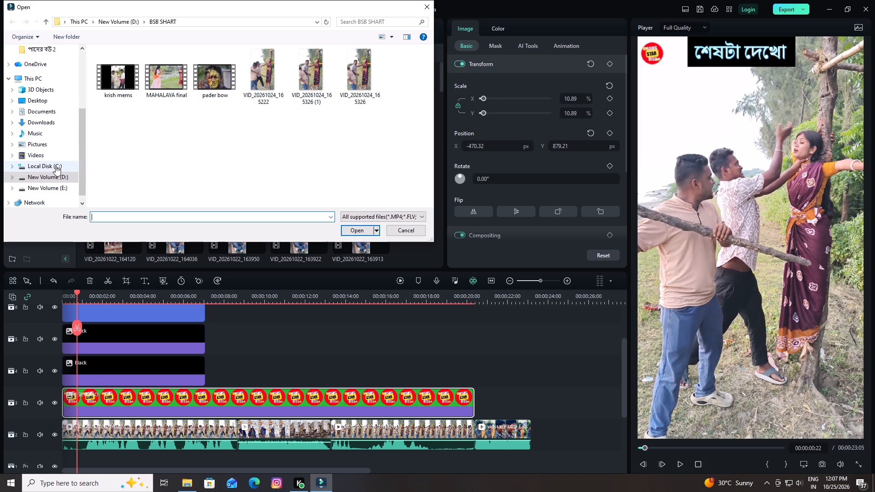
pyautogui.scroll(12, 45, 149)
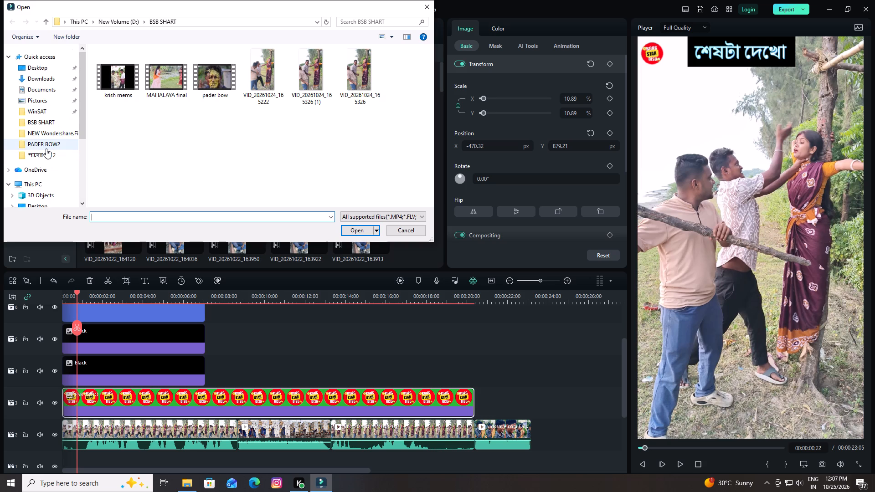
pyautogui.scroll(-9, 47, 148)
pyautogui.doubleClick(53, 177)
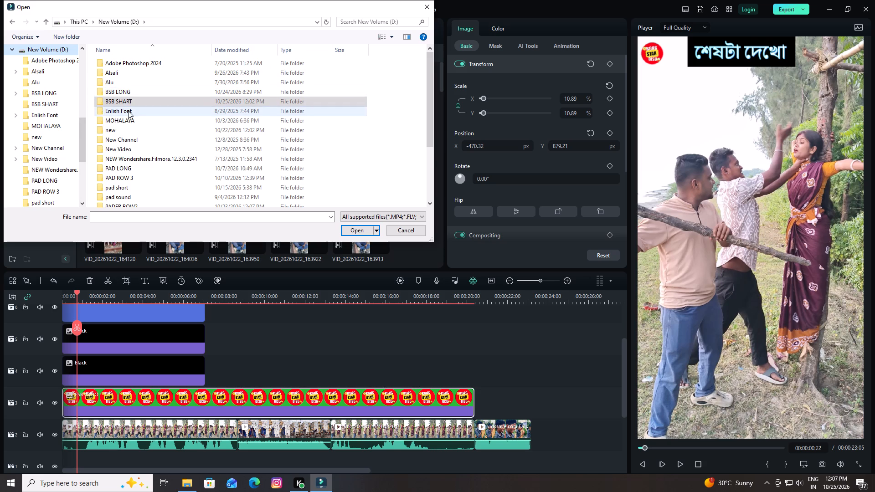
pyautogui.scroll(-3, 128, 111)
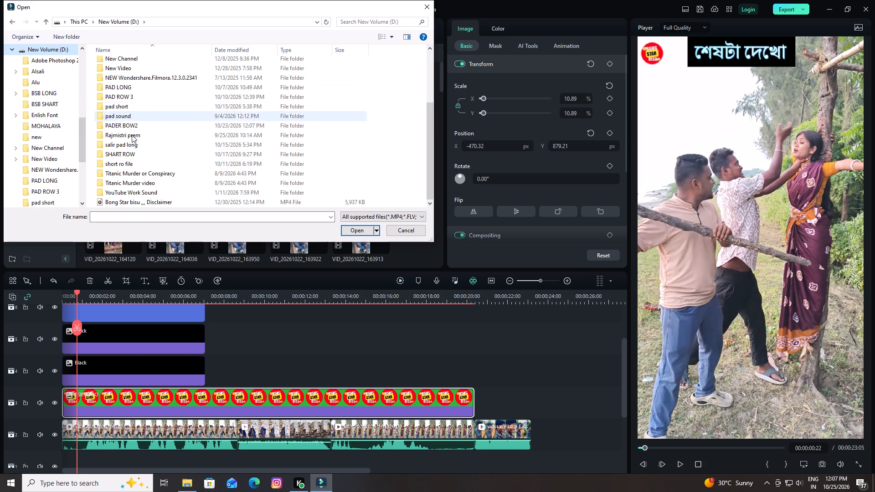
pyautogui.doubleClick(144, 195)
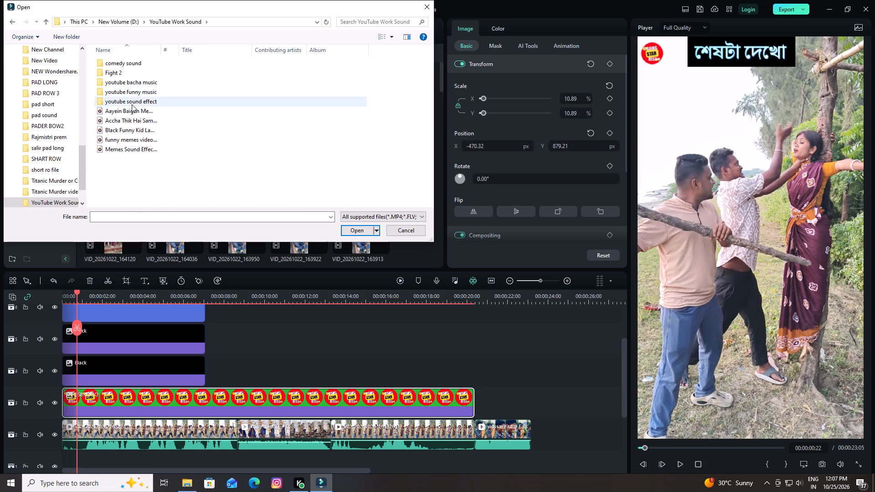
pyautogui.doubleClick(125, 63)
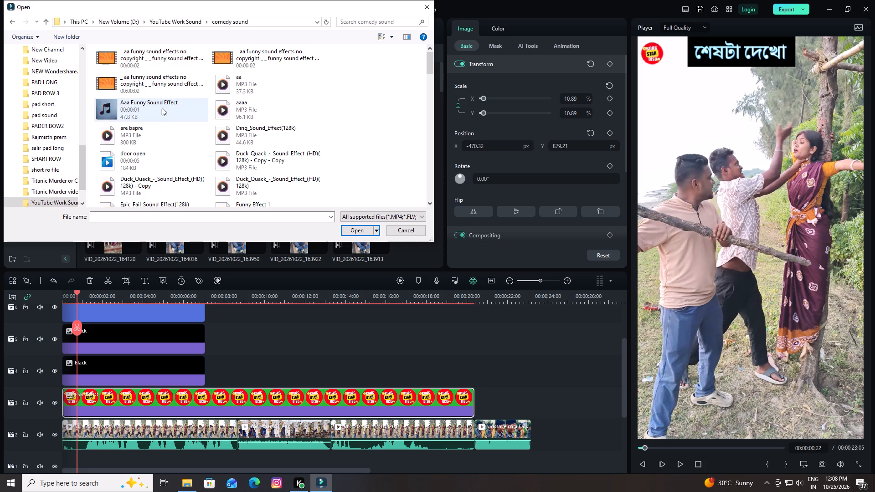
pyautogui.hotkey('ctrl', 'a')
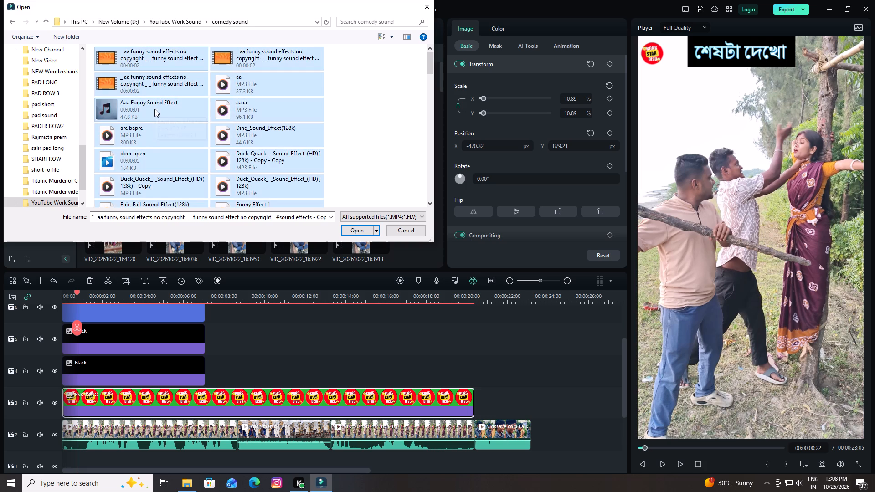
pyautogui.click(355, 231)
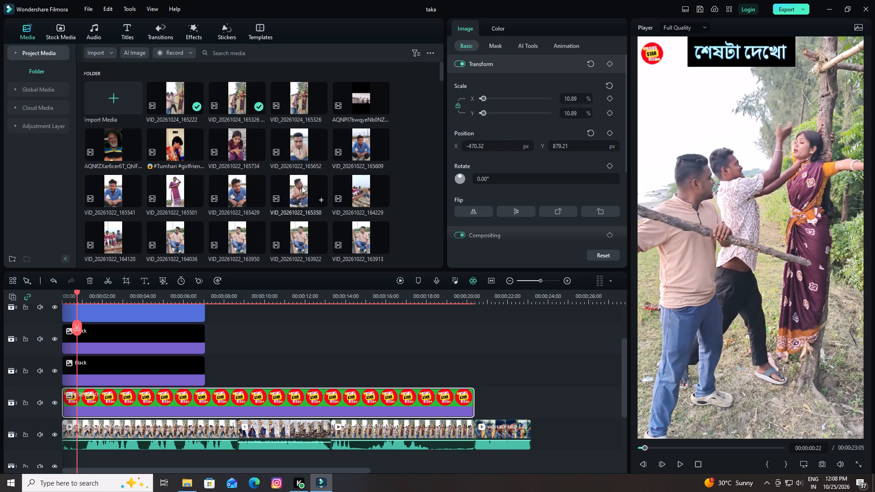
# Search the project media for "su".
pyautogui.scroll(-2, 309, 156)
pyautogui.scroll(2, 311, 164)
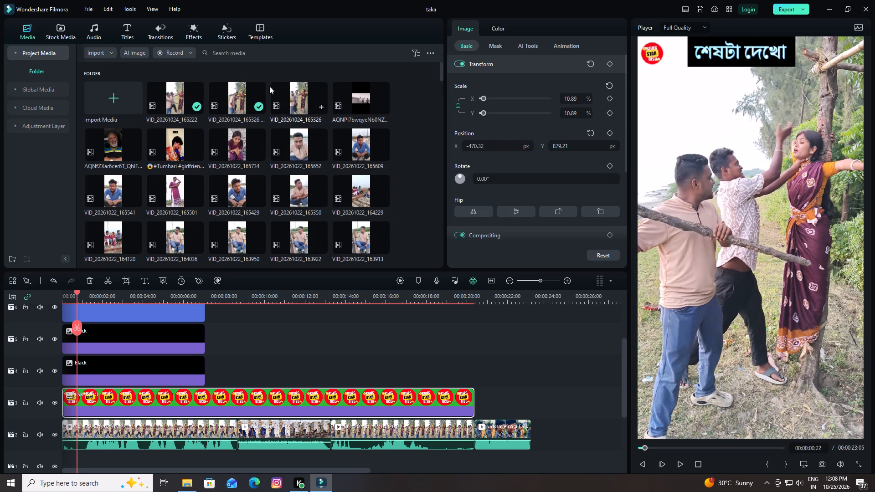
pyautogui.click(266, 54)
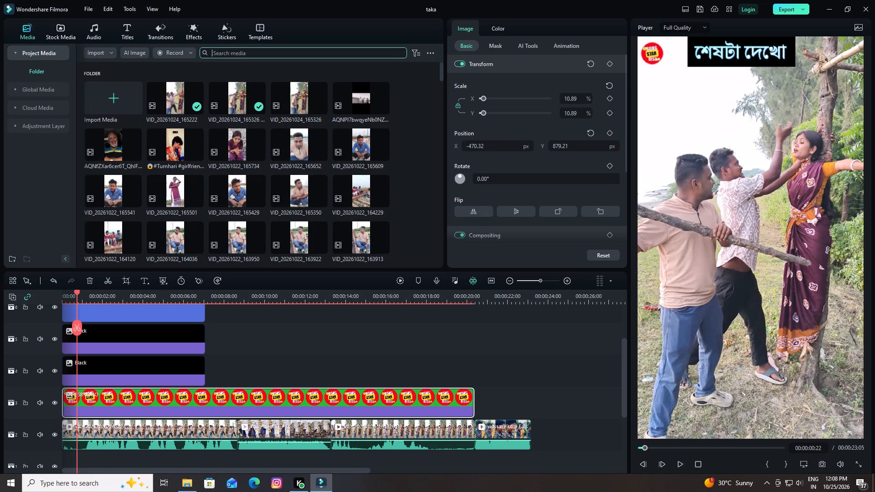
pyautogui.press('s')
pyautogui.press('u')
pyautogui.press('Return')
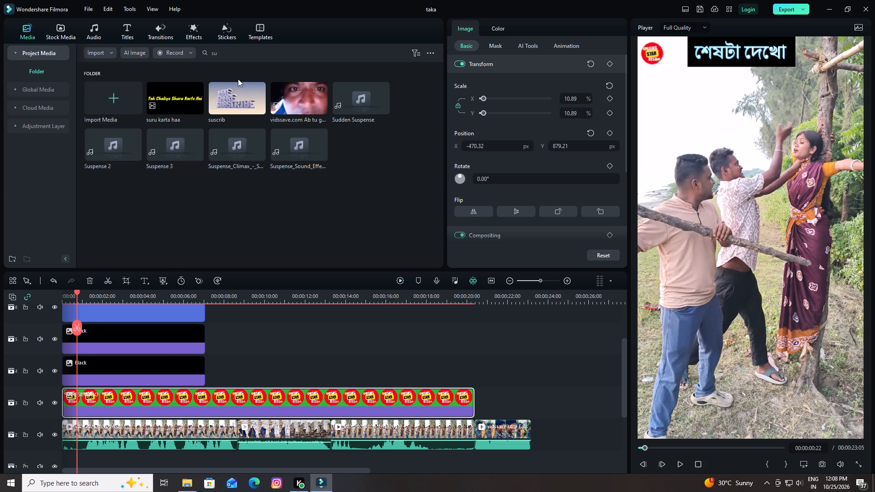
# Search the project media for "pu" and place the PUNCH (1) sound on audio track 1 at 00:00:00:22.
pyautogui.click(243, 56)
pyautogui.press('BackSpace')
pyautogui.press('BackSpace')
pyautogui.press('BackSpace')
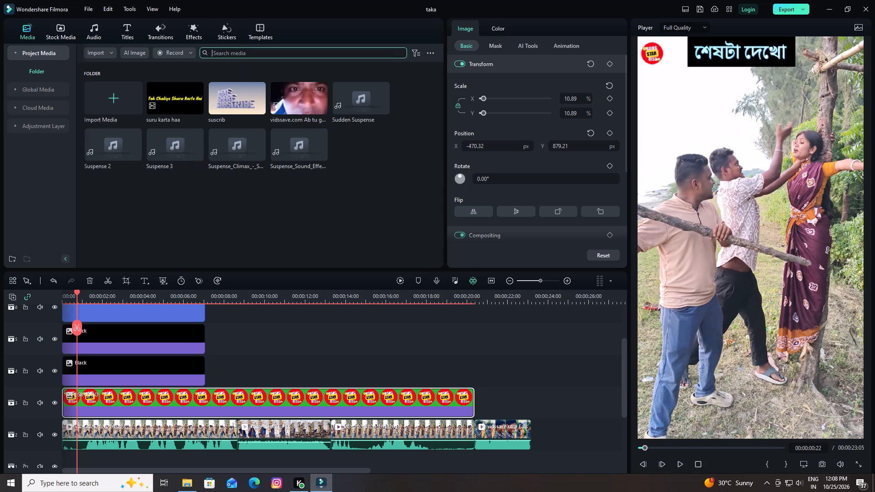
pyautogui.write('pu')
pyautogui.press('Return')
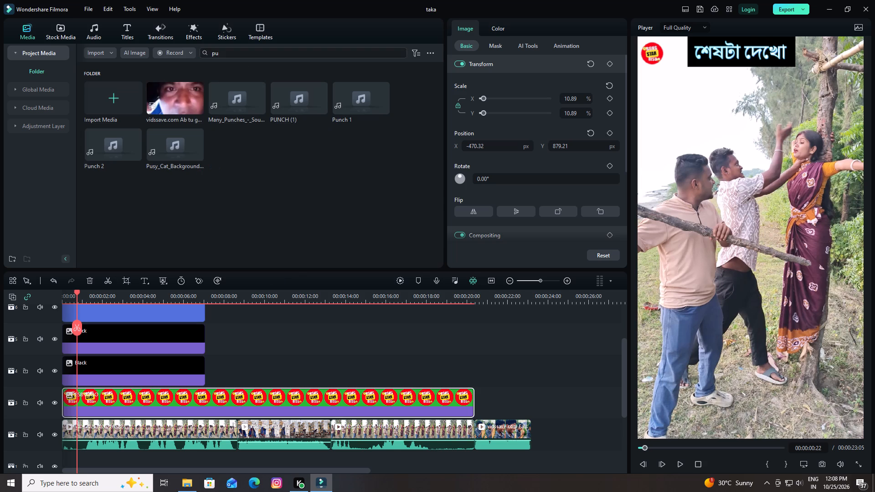
pyautogui.click(293, 105)
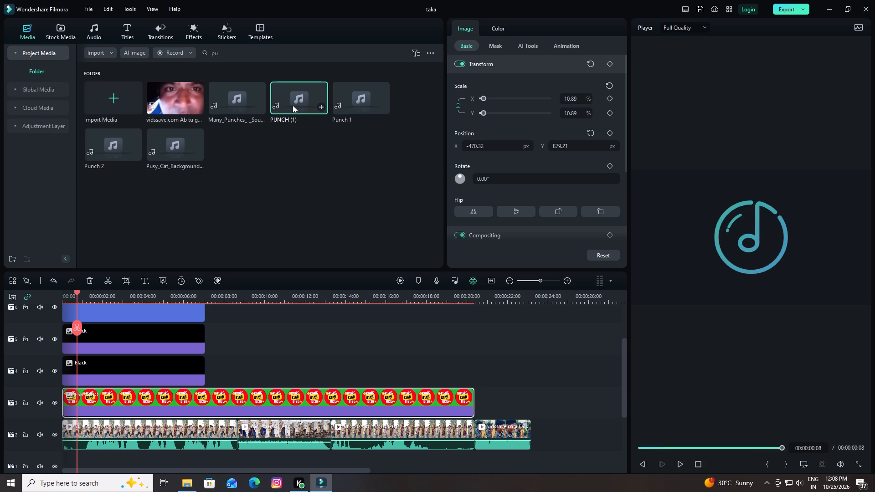
pyautogui.moveTo(293, 105); pyautogui.dragTo(196, 397)
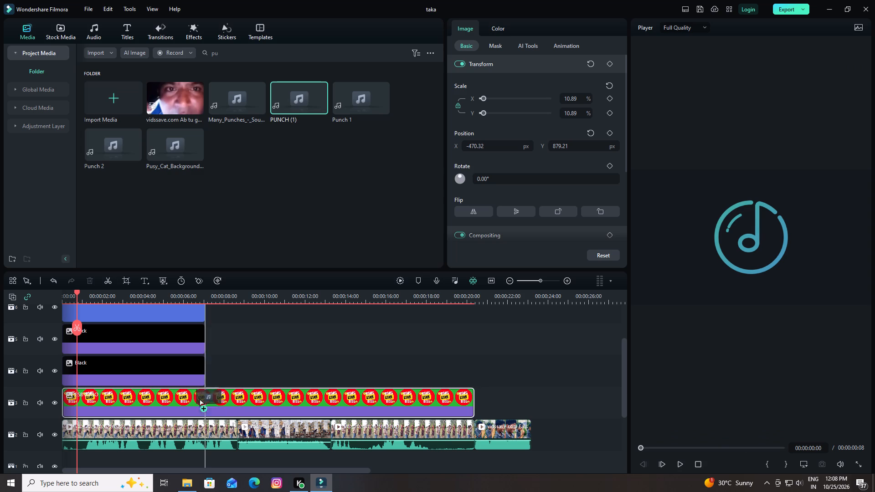
pyautogui.moveTo(196, 397); pyautogui.dragTo(82, 428)
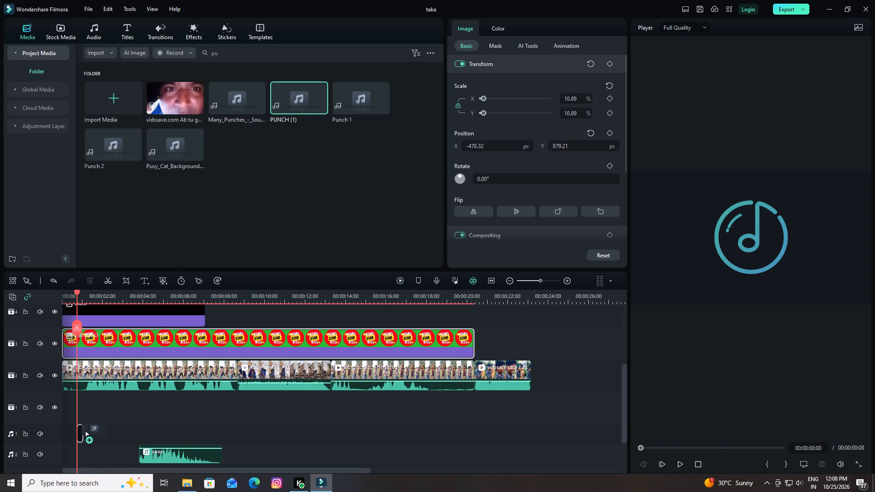
pyautogui.moveTo(82, 428); pyautogui.dragTo(78, 392)
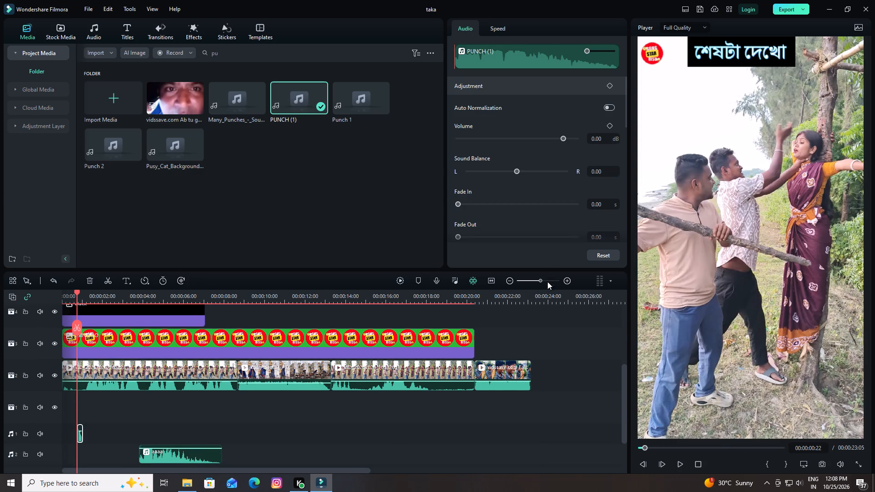
# Raise the volume of the PUNCH (1) clip on audio track 1 to 12 dB.
pyautogui.click(545, 281)
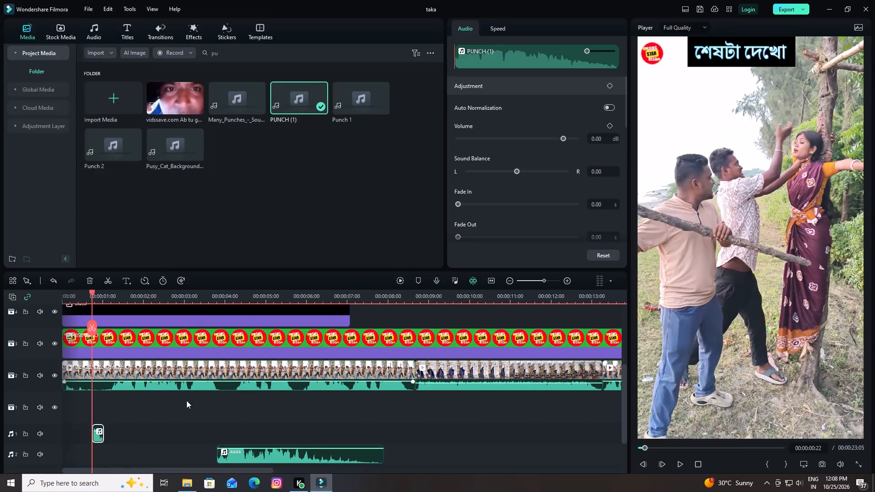
pyautogui.moveTo(97, 431); pyautogui.dragTo(113, 346)
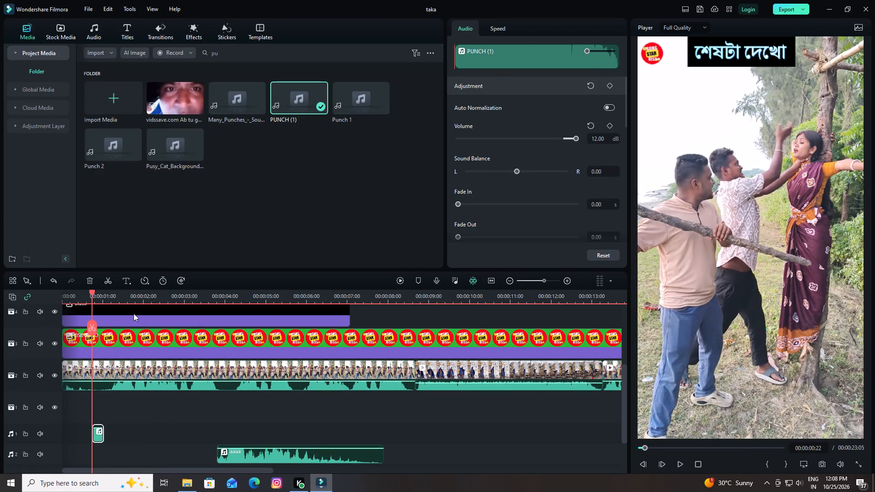
# Play the opening hits and delete the aaaa sound clip from audio track 2.
pyautogui.moveTo(92, 292); pyautogui.dragTo(77, 306)
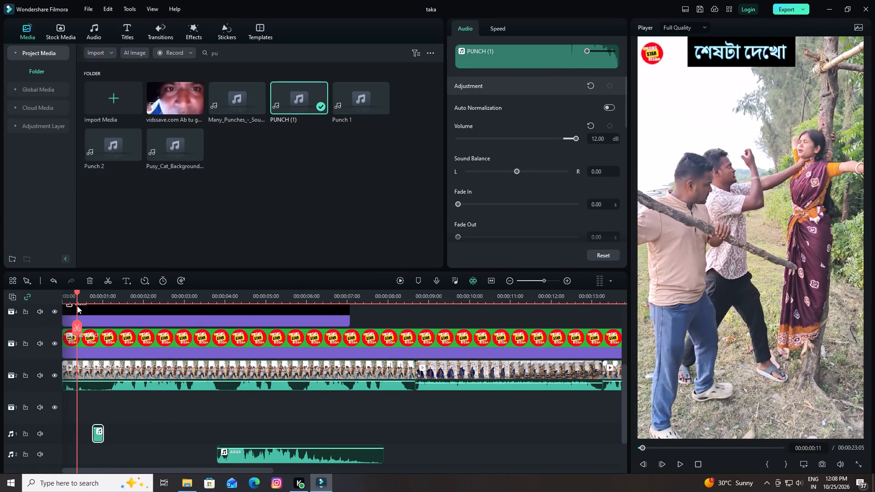
pyautogui.press('space')
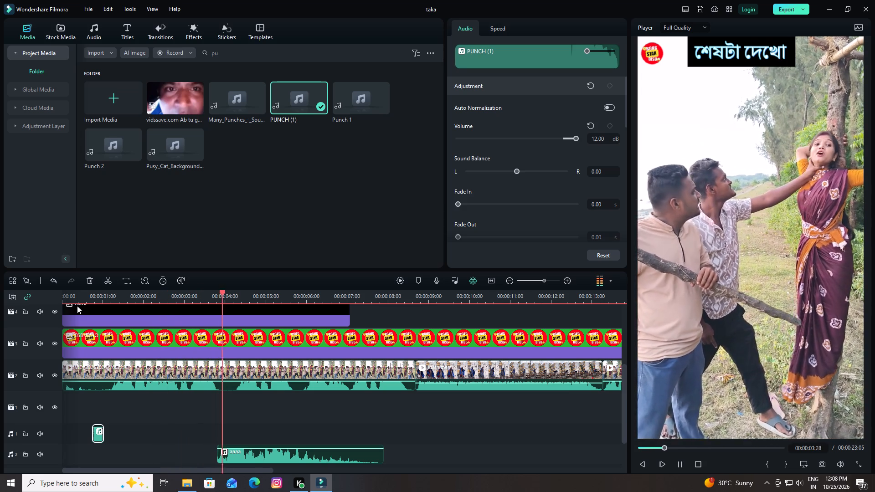
pyautogui.press('space')
pyautogui.click(278, 456)
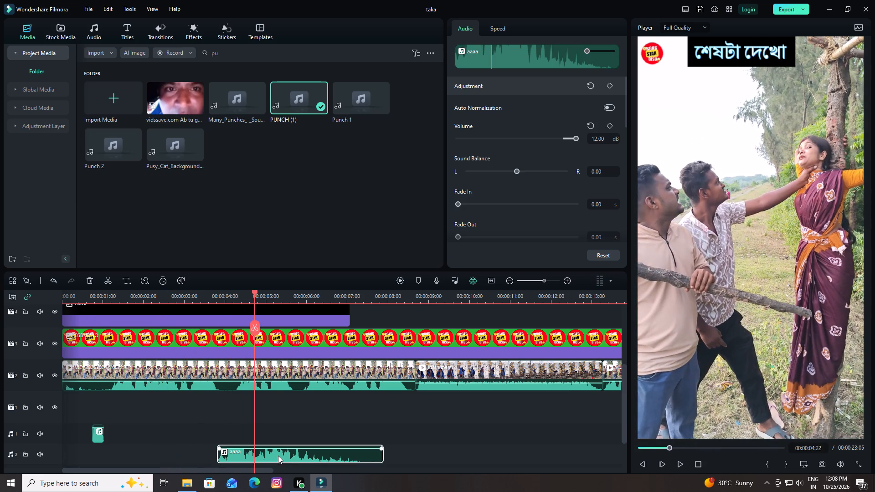
pyautogui.press('Delete')
# Find the next hit in the video and place the Punch 1 sound on audio track 1 at 00:00:05:26.
pyautogui.press('space')
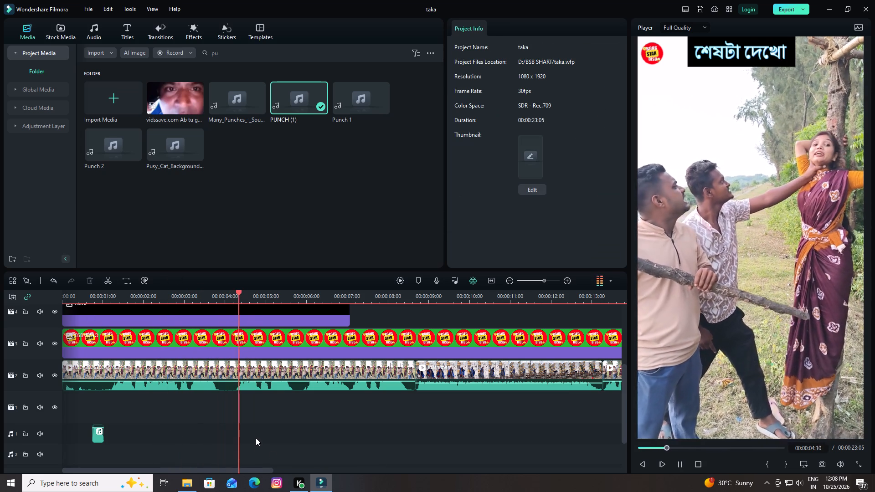
pyautogui.press('space')
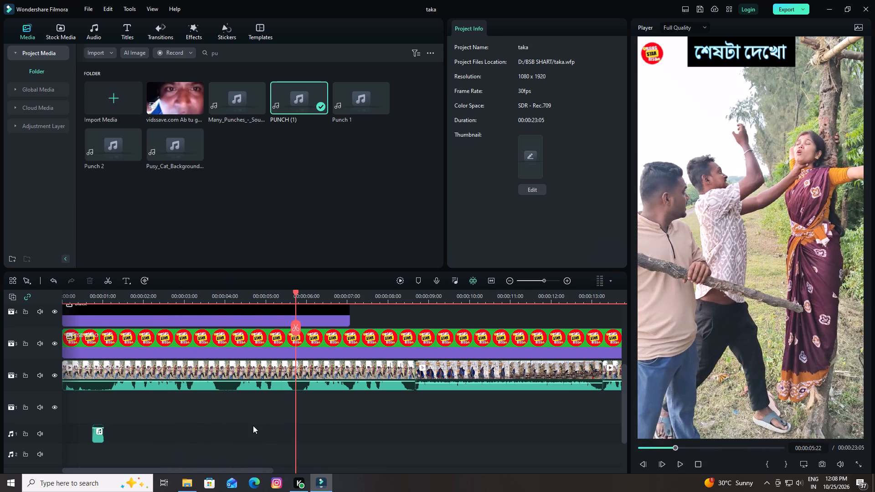
pyautogui.press('Right')
pyautogui.press('Right')
pyautogui.press('Right')
pyautogui.press('Right')
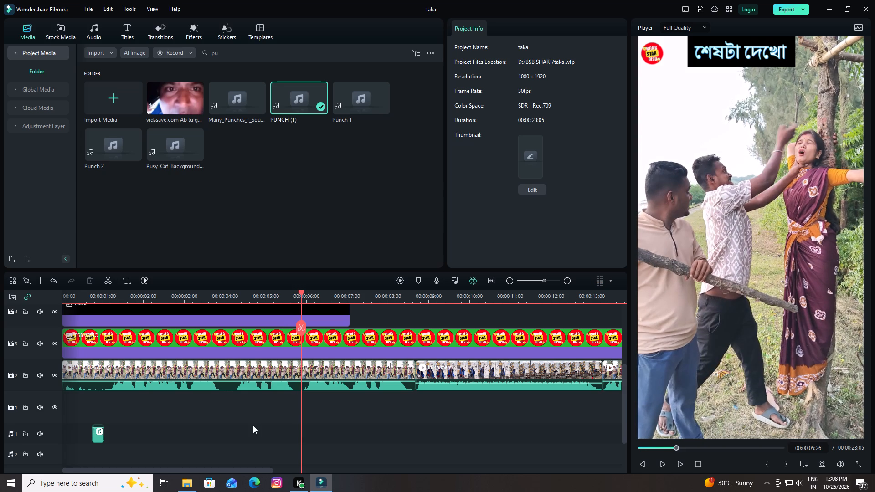
pyautogui.click(352, 91)
pyautogui.moveTo(352, 91); pyautogui.dragTo(351, 100)
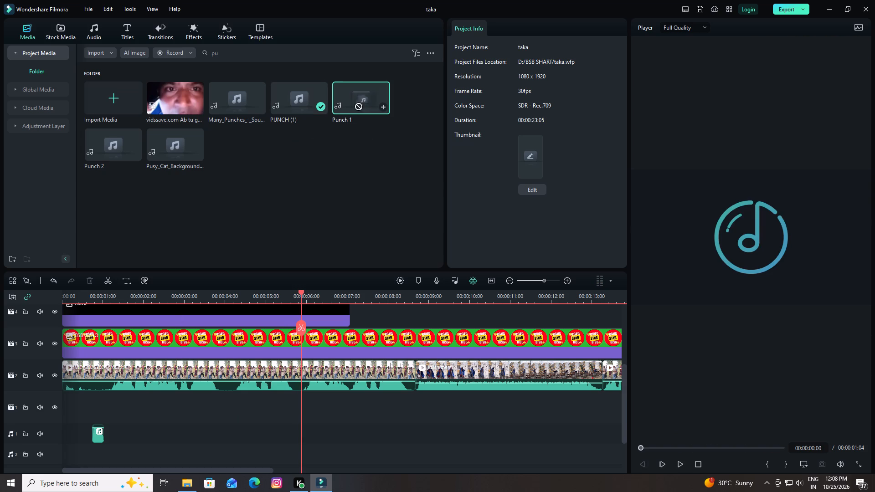
pyautogui.moveTo(351, 100); pyautogui.dragTo(297, 389)
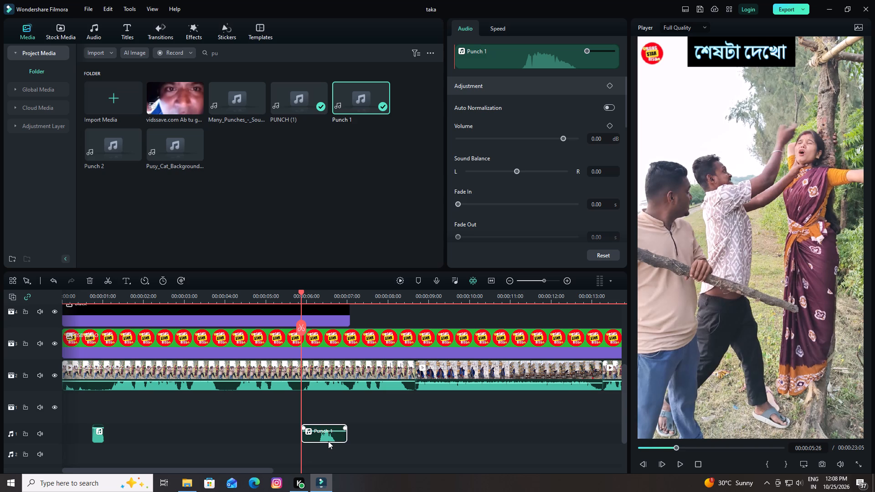
# Raise the Punch 1 clip's volume to 12 dB and shift it earlier to start at about 00:00:05:13.
pyautogui.moveTo(327, 431); pyautogui.dragTo(335, 377)
pyautogui.moveTo(327, 439); pyautogui.dragTo(324, 439)
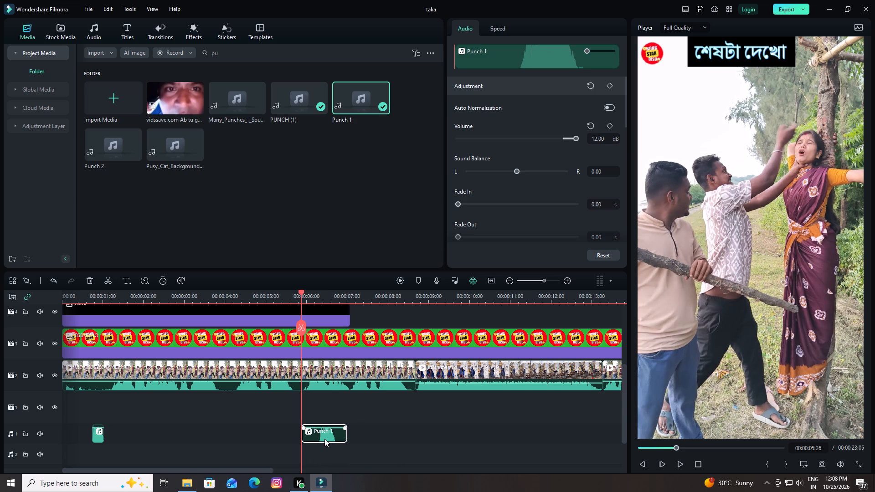
pyautogui.moveTo(324, 439); pyautogui.dragTo(306, 441)
# Play through the hit and the krish meme, and set the krish meme clip's uniform speed to 1.20.
pyautogui.moveTo(301, 291); pyautogui.dragTo(242, 312)
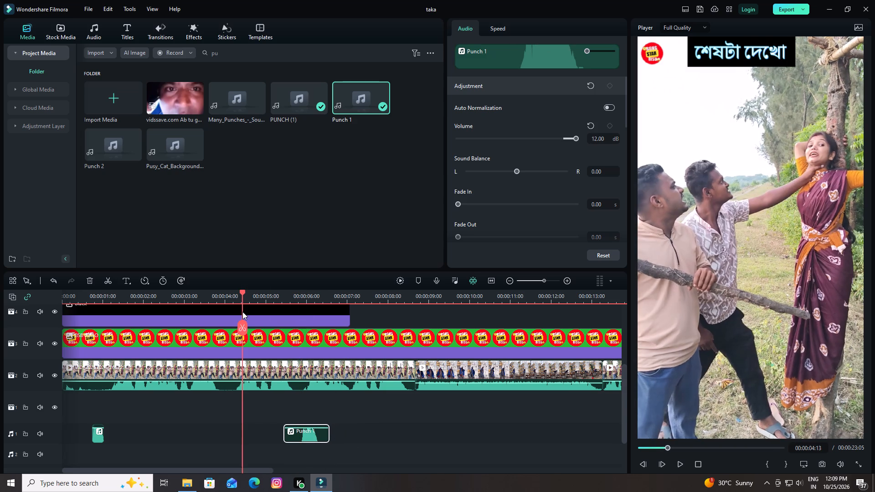
pyautogui.press('space')
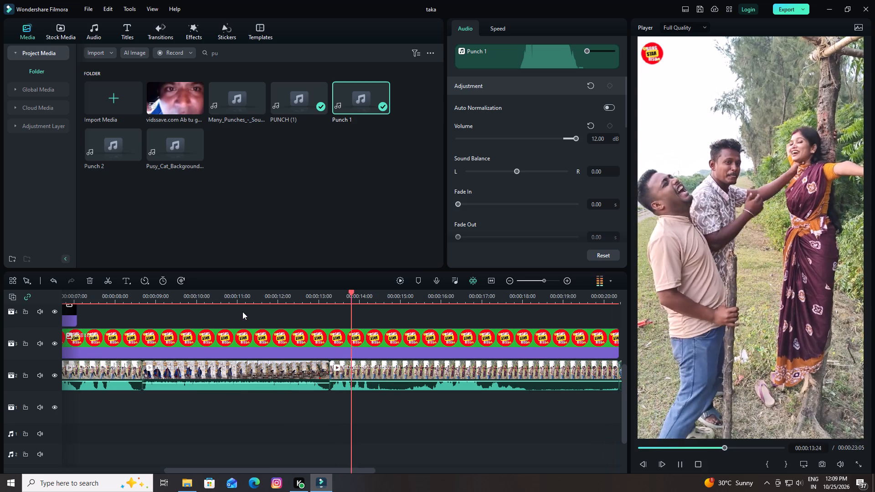
pyautogui.press('space')
pyautogui.doubleClick(259, 377)
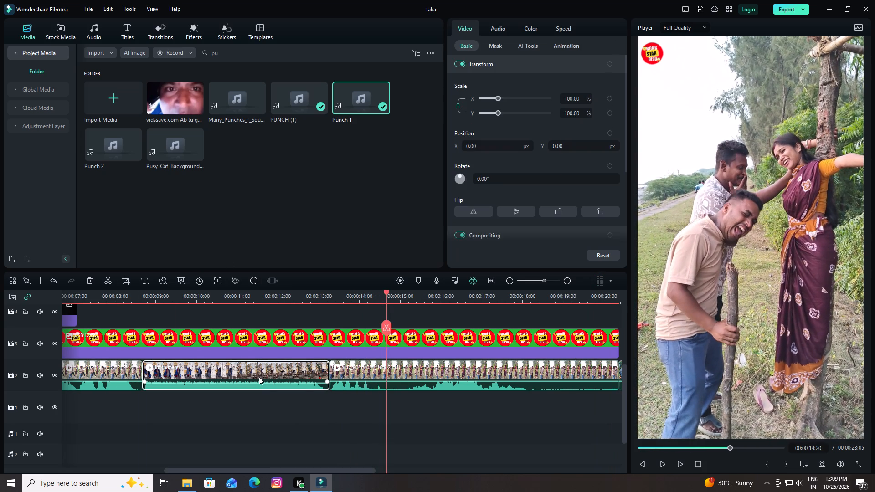
pyautogui.click(562, 26)
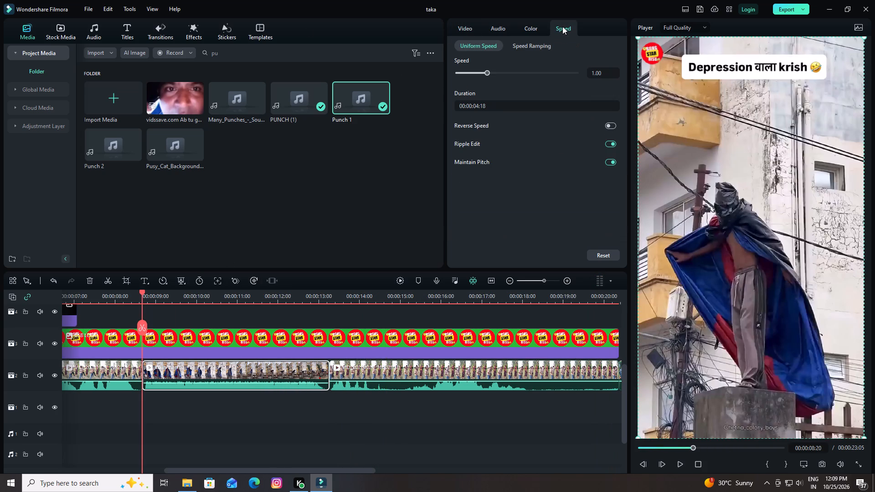
pyautogui.moveTo(489, 73); pyautogui.dragTo(491, 73)
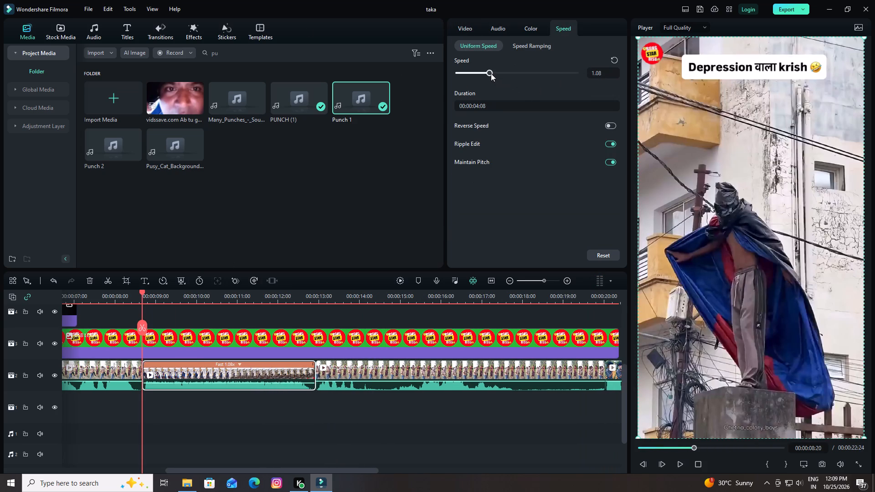
pyautogui.moveTo(491, 73); pyautogui.dragTo(494, 75)
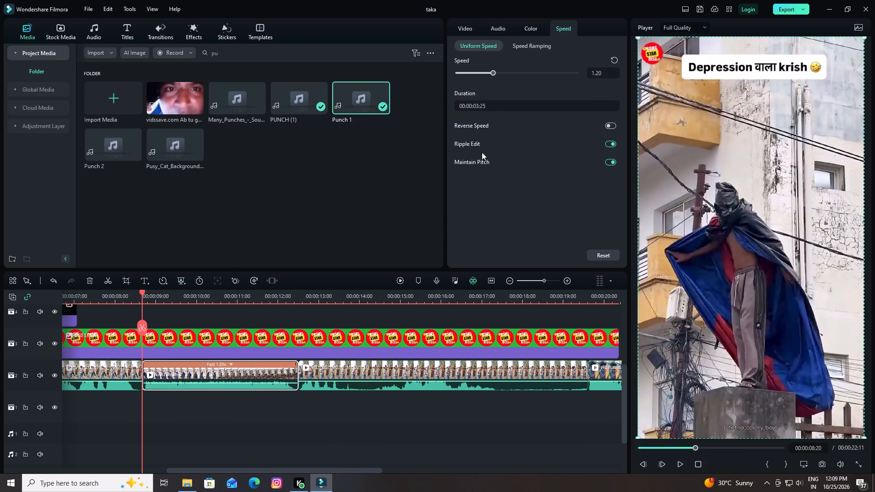
# Review the laughing scene after the krish meme, split its clip at 00:00:16:22 and delete the remainder up to the final meme.
pyautogui.press('space')
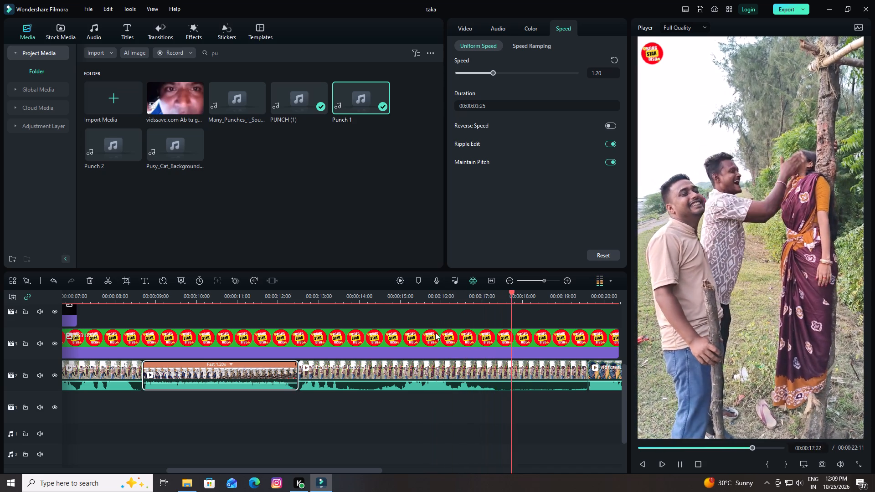
pyautogui.press('space')
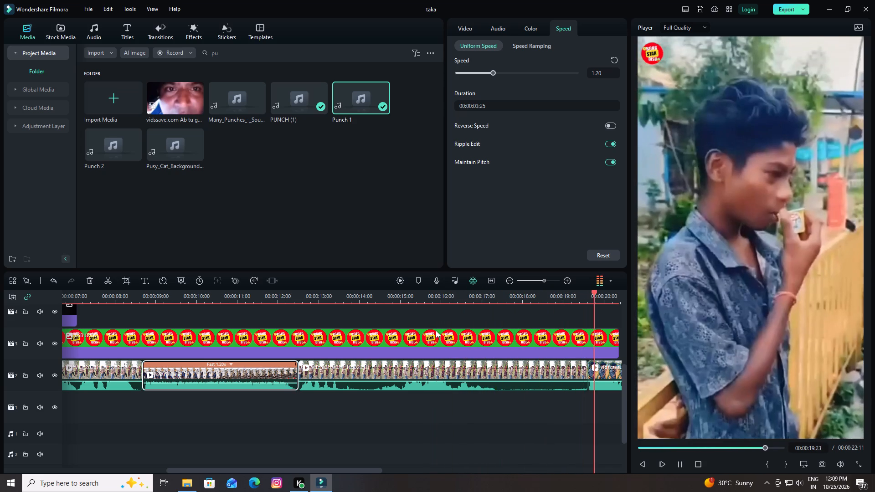
pyautogui.moveTo(596, 292); pyautogui.dragTo(484, 332)
pyautogui.press('space')
pyautogui.press('space')
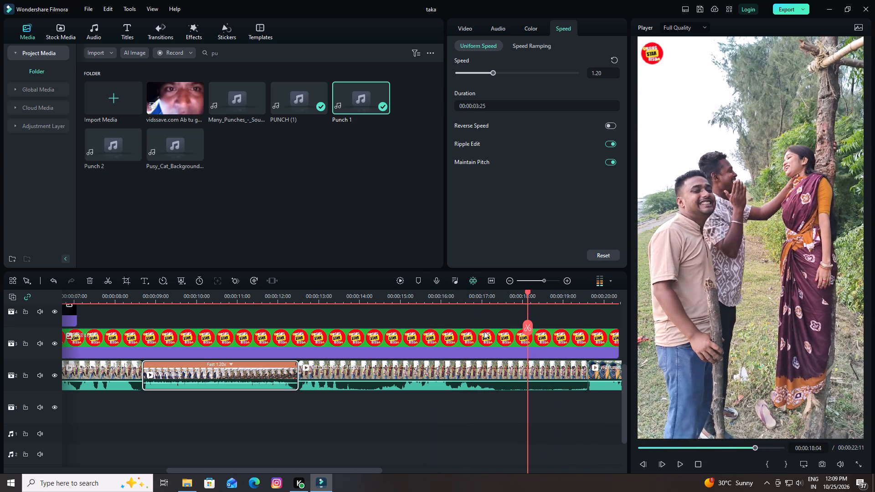
pyautogui.moveTo(527, 293); pyautogui.dragTo(527, 293)
pyautogui.moveTo(527, 293); pyautogui.dragTo(369, 328)
pyautogui.press('space')
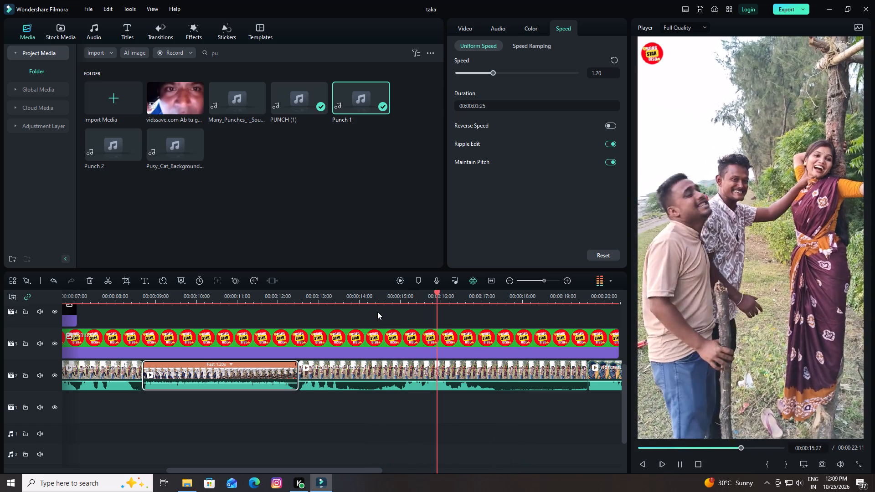
pyautogui.press('space')
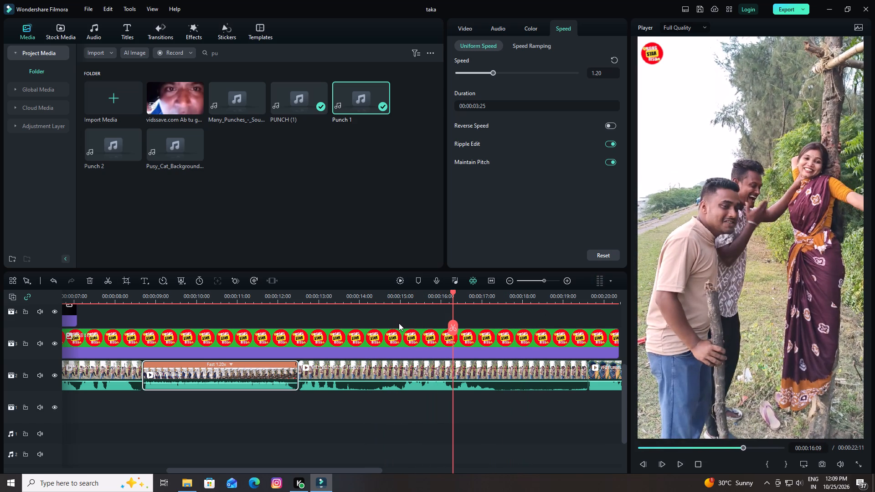
pyautogui.press('space')
pyautogui.press('space')
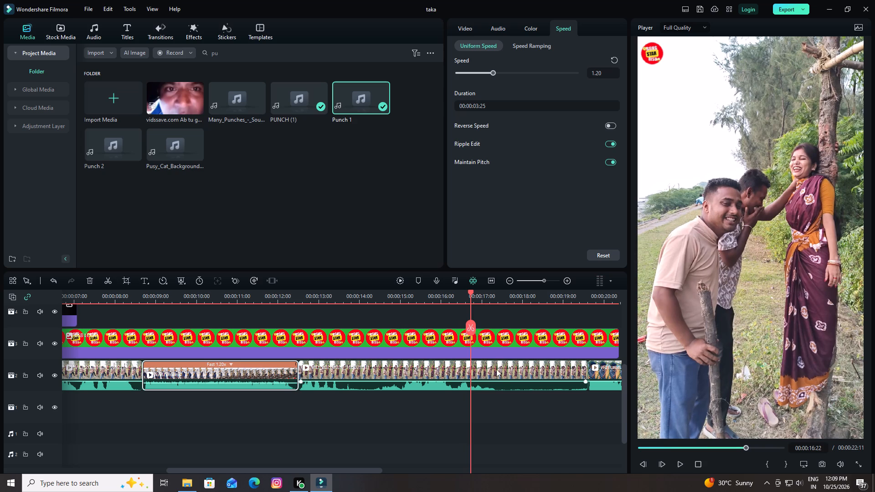
pyautogui.click(494, 372)
pyautogui.click(471, 328)
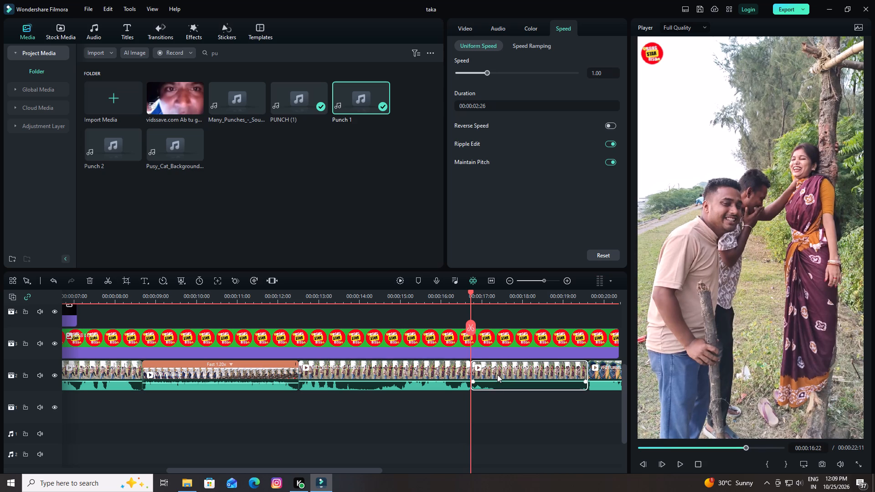
pyautogui.press('Delete')
# Replay the cut into the final meme, split the laughing scene clip at 00:00:16:09 and delete the short piece after it.
pyautogui.moveTo(472, 292); pyautogui.dragTo(411, 311)
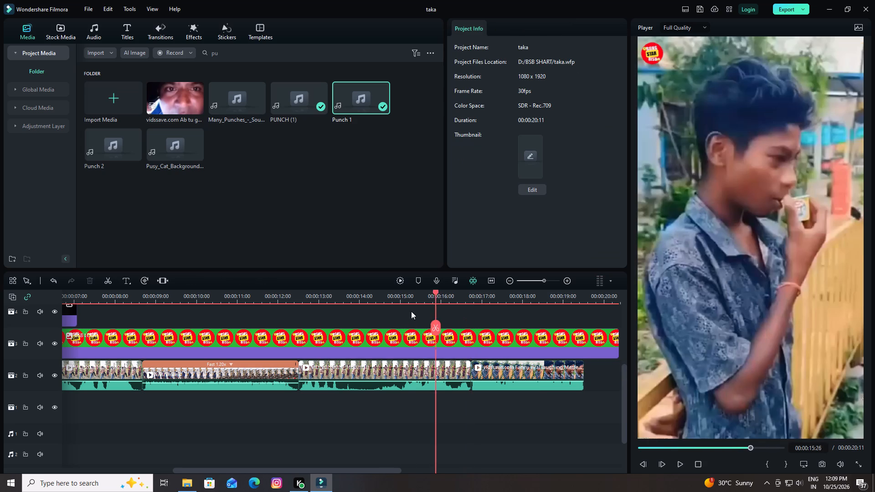
pyautogui.moveTo(411, 311); pyautogui.dragTo(372, 318)
pyautogui.press('space')
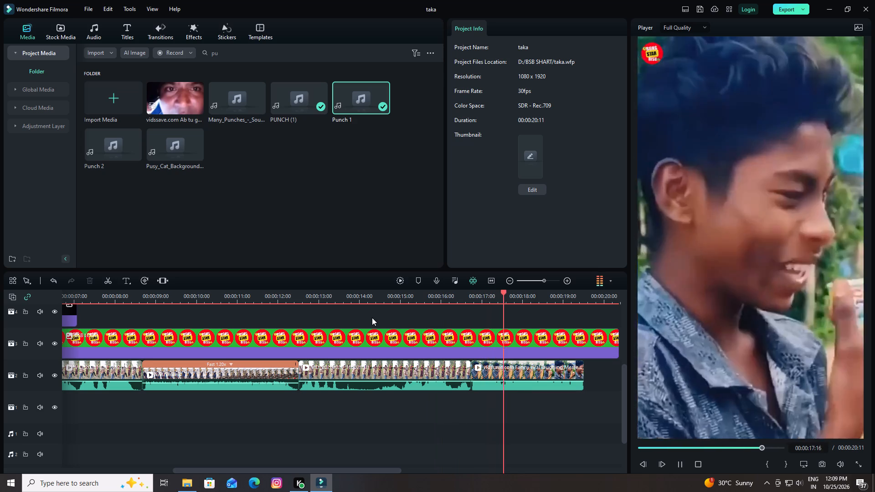
pyautogui.press('space')
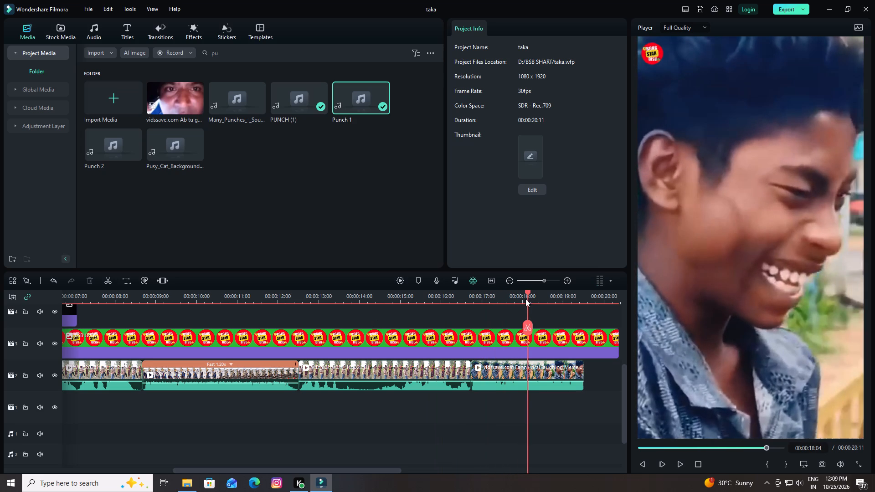
pyautogui.moveTo(529, 291); pyautogui.dragTo(431, 335)
pyautogui.press('space')
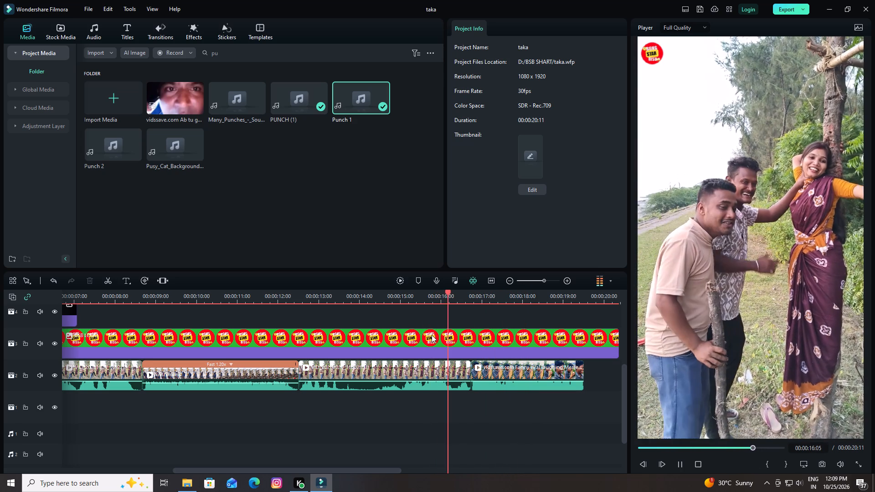
pyautogui.press('space')
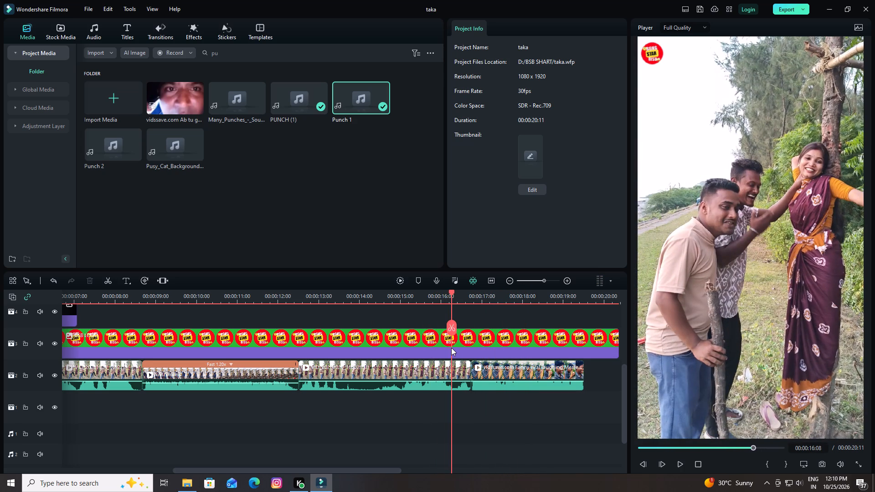
pyautogui.press('Right')
pyautogui.click(455, 352)
pyautogui.click(458, 377)
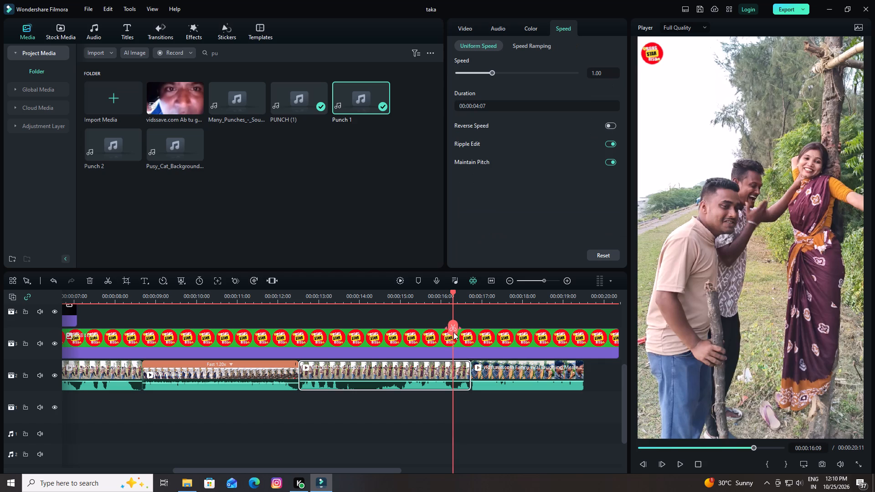
pyautogui.click(454, 330)
pyautogui.press('Delete')
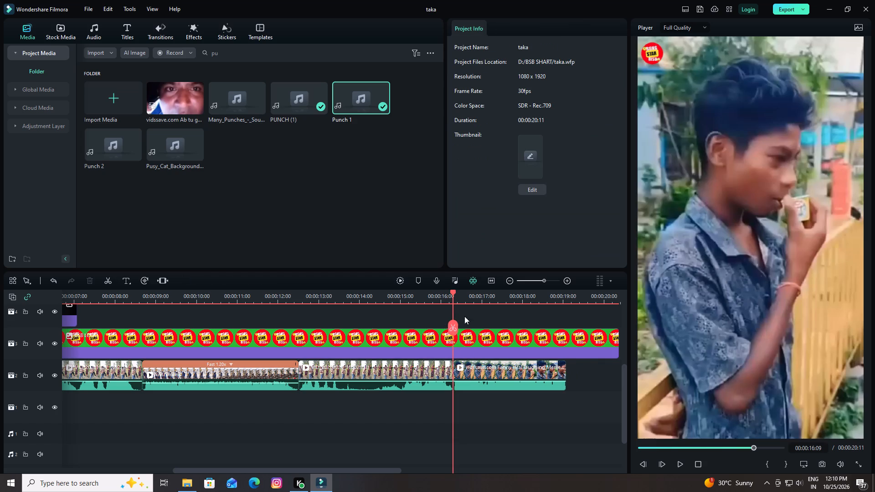
# Shorten the logo overlay on video track 3 to end at about 00:00:16:09, where the final laughing meme begins.
pyautogui.moveTo(617, 348); pyautogui.dragTo(584, 353)
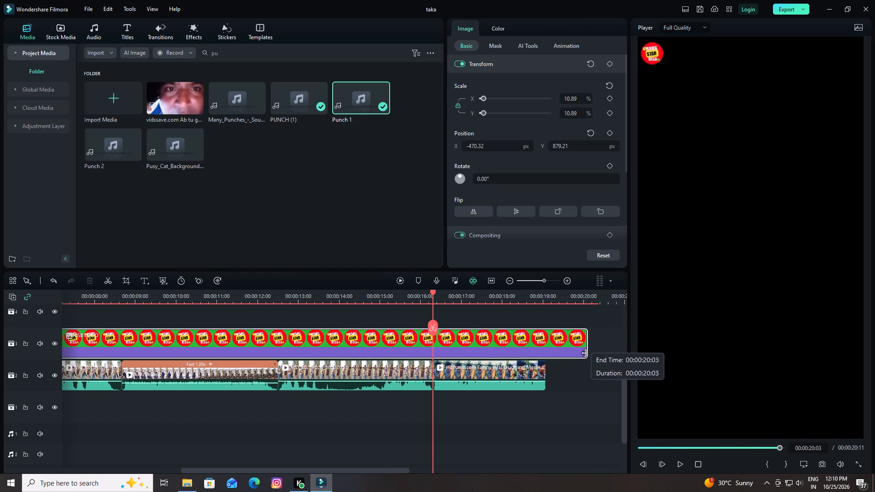
pyautogui.moveTo(584, 353); pyautogui.dragTo(428, 370)
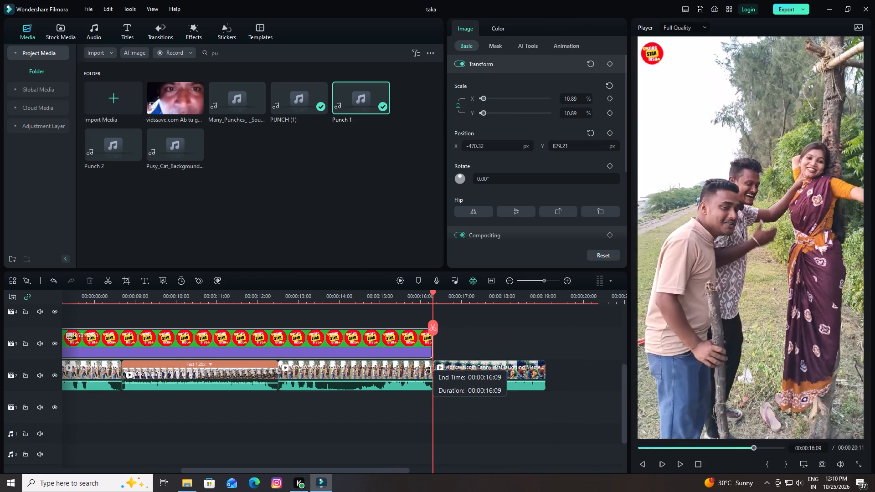
pyautogui.moveTo(428, 370); pyautogui.dragTo(438, 369)
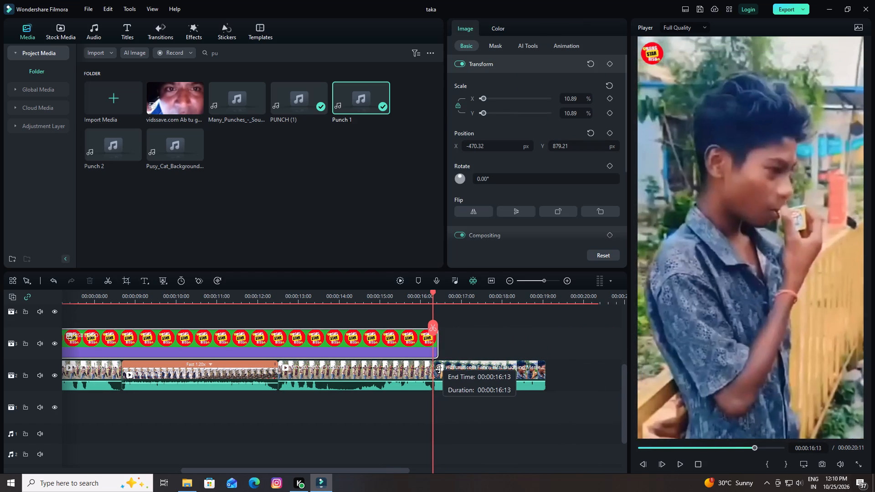
pyautogui.moveTo(438, 369); pyautogui.dragTo(429, 370)
# Delete the two black background images on video tracks 4 and 5 and the title শেষটা দেখো on video track 6.
pyautogui.scroll(-1, 462, 342)
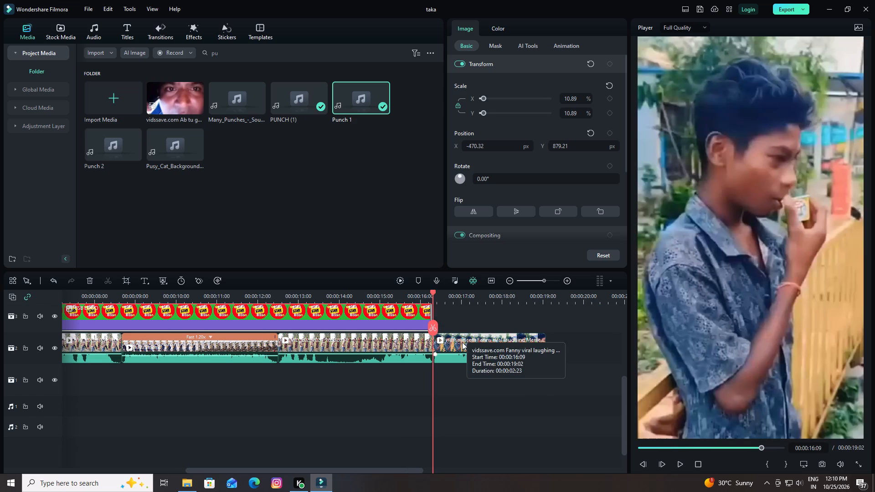
pyautogui.scroll(2, 462, 342)
pyautogui.moveTo(432, 294); pyautogui.dragTo(306, 350)
pyautogui.click(299, 353)
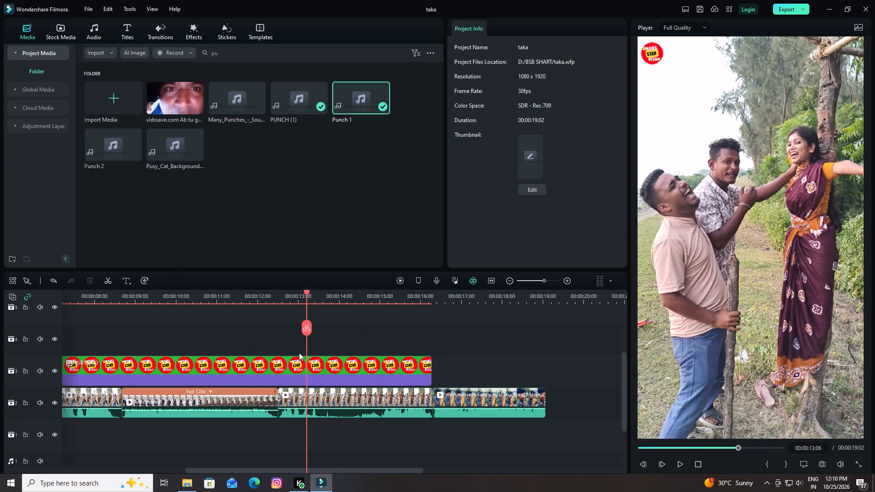
pyautogui.click(337, 335)
pyautogui.moveTo(307, 293); pyautogui.dragTo(28, 321)
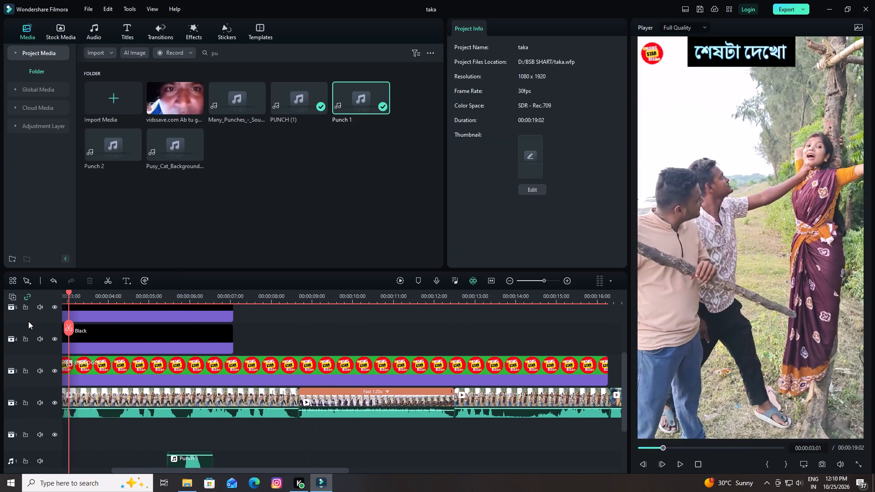
pyautogui.moveTo(28, 321); pyautogui.dragTo(0, 325)
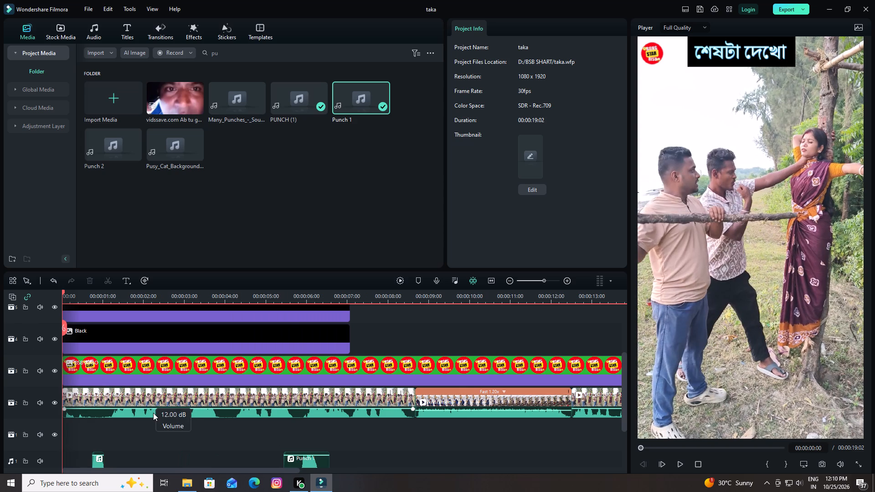
pyautogui.click(215, 335)
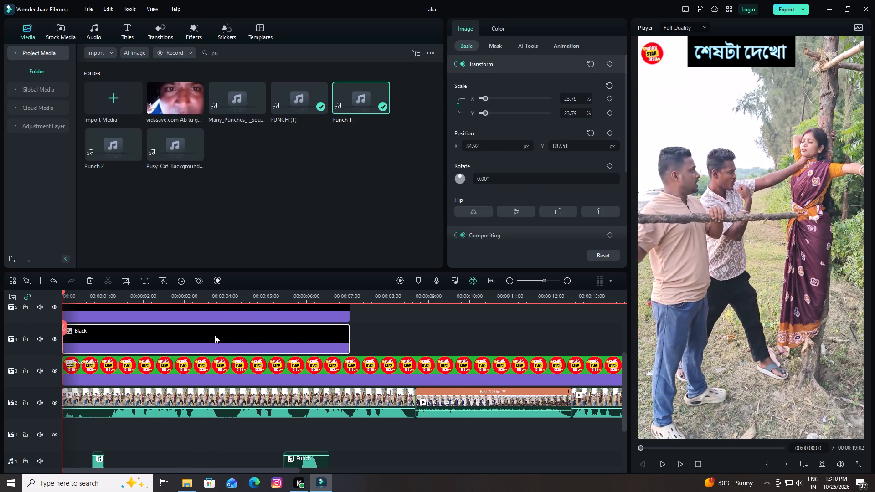
pyautogui.press('Delete')
pyautogui.scroll(2, 217, 333)
pyautogui.click(212, 355)
pyautogui.press('Delete')
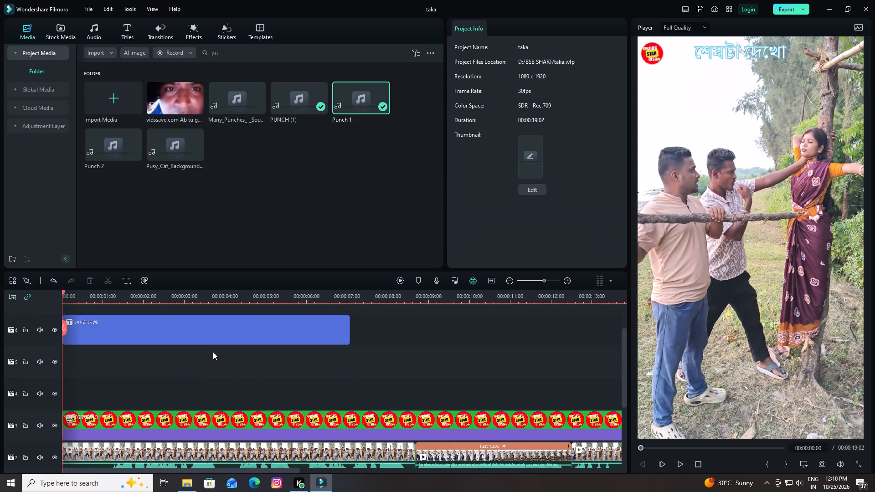
pyautogui.click(212, 340)
pyautogui.press('Delete')
# Play the short from the beginning into the final laughing meme to check the edit.
pyautogui.scroll(-2, 207, 372)
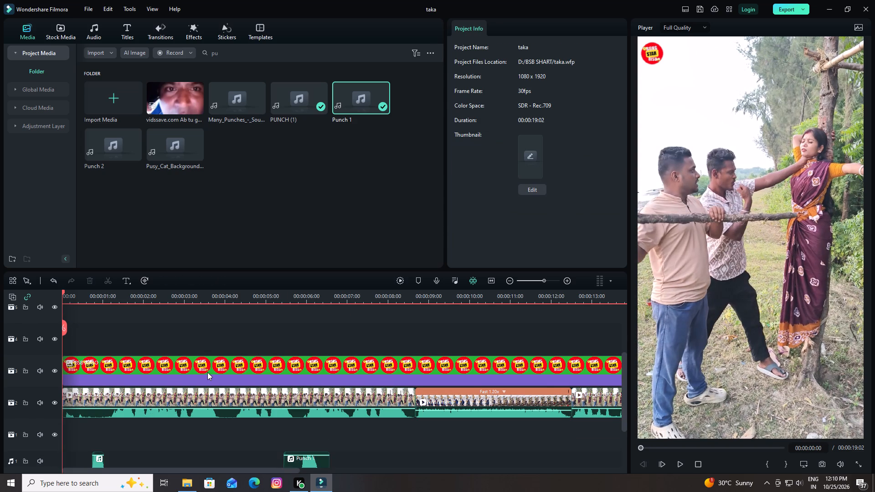
pyautogui.scroll(-2, 207, 372)
pyautogui.scroll(1, 207, 372)
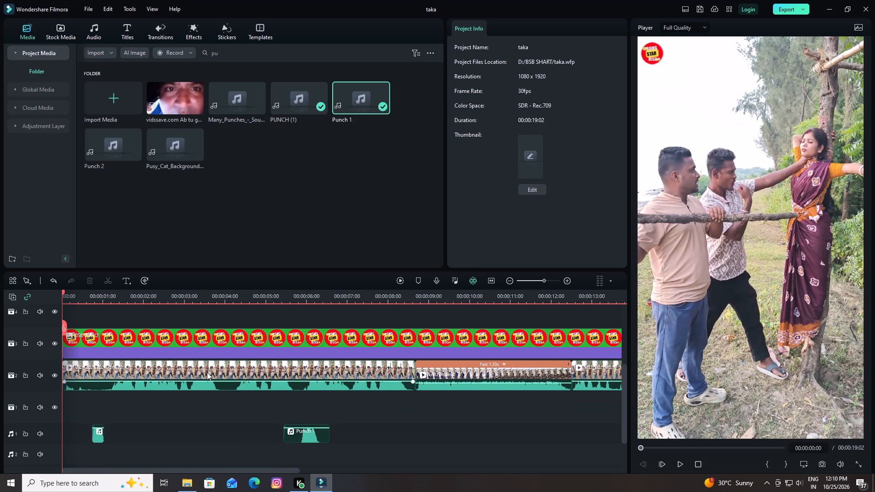
pyautogui.press('space')
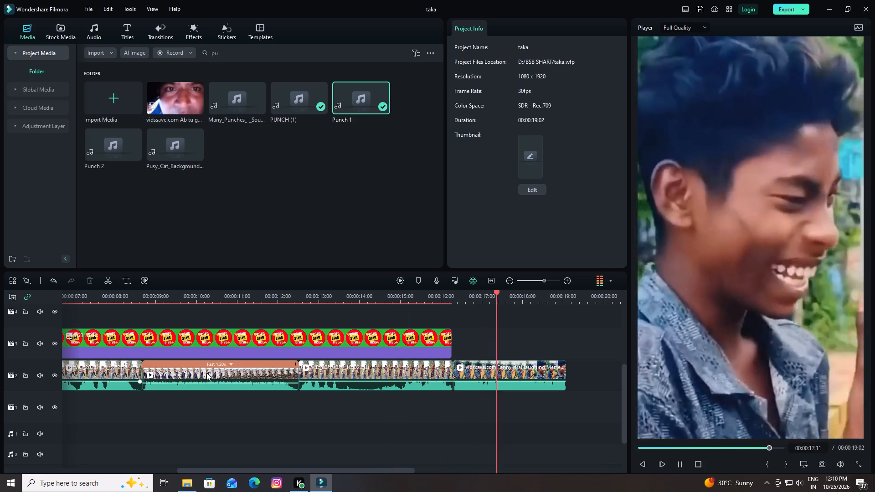
pyautogui.press('space')
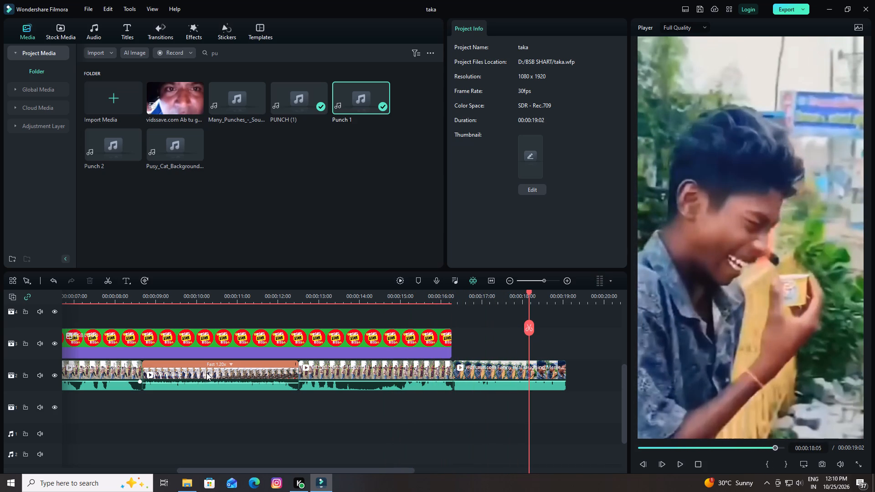
# Check the end of the krish meme, clear the media search and browse the library for another meme, previewing black man lok - Copy.
pyautogui.scroll(-2, 319, 277)
pyautogui.moveTo(530, 292); pyautogui.dragTo(204, 389)
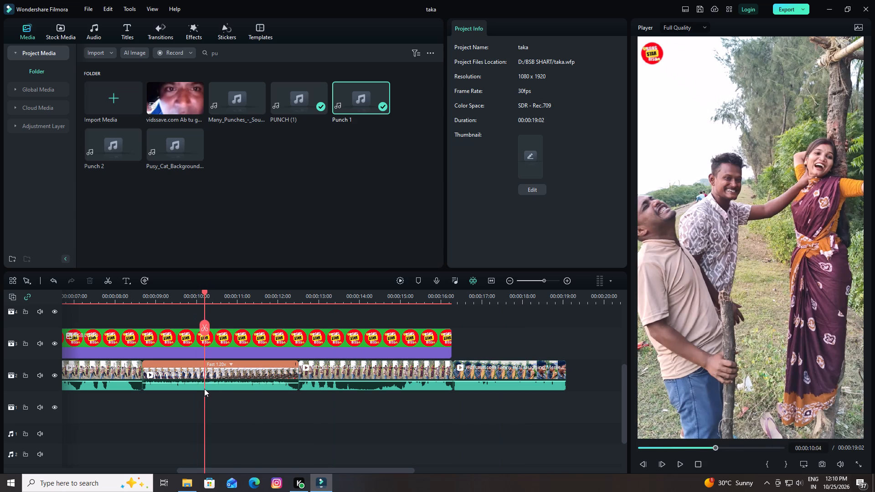
pyautogui.moveTo(204, 389); pyautogui.dragTo(297, 406)
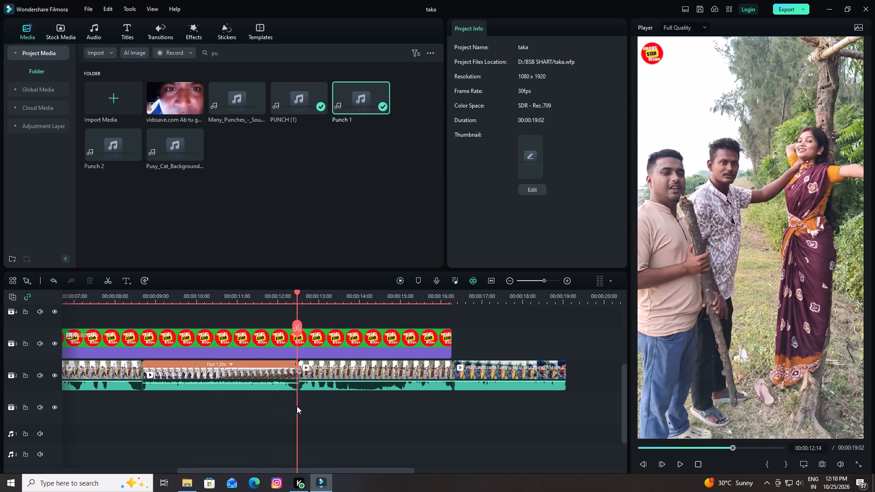
pyautogui.moveTo(297, 406); pyautogui.dragTo(293, 408)
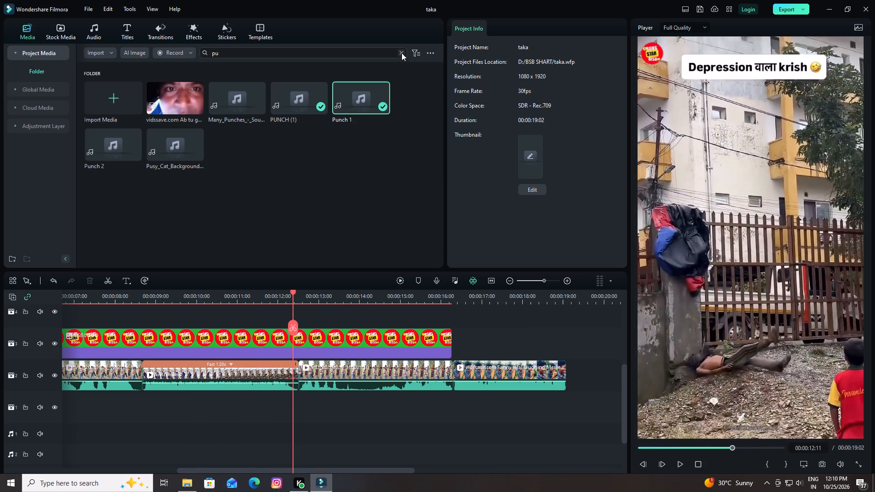
pyautogui.click(402, 53)
pyautogui.scroll(-2, 274, 158)
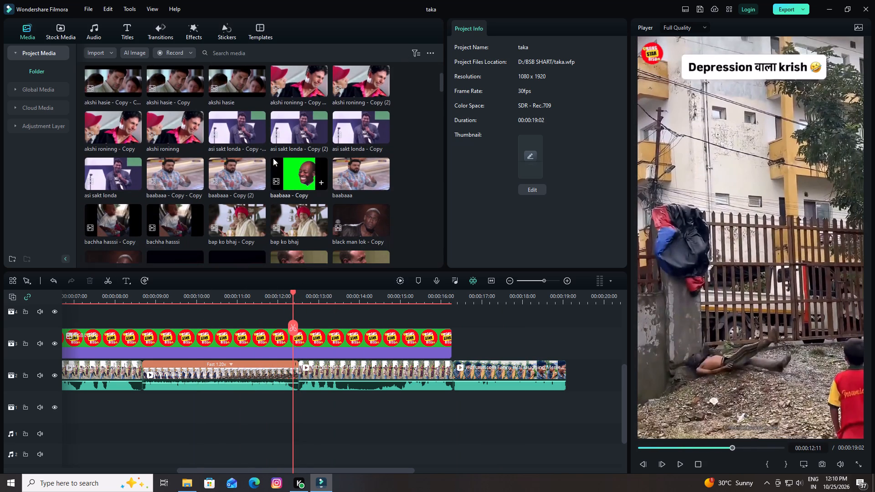
pyautogui.scroll(-1, 273, 158)
pyautogui.click(350, 133)
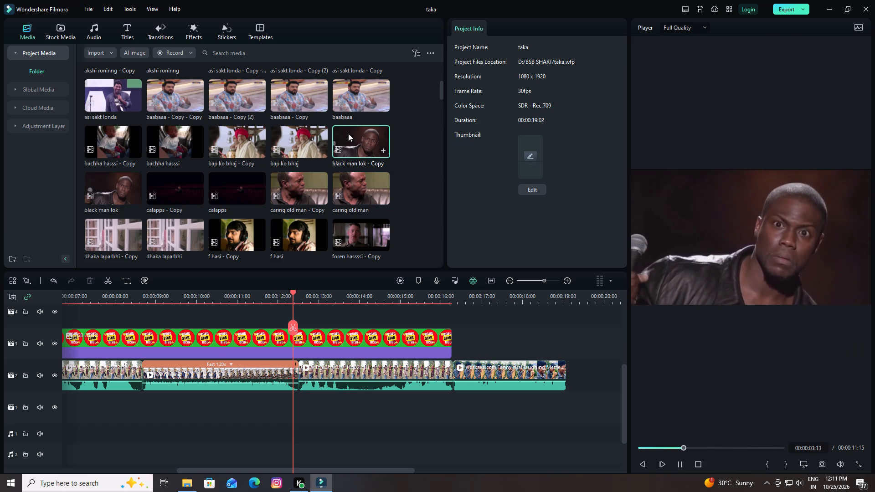
pyautogui.scroll(-1, 348, 134)
pyautogui.scroll(-1, 261, 140)
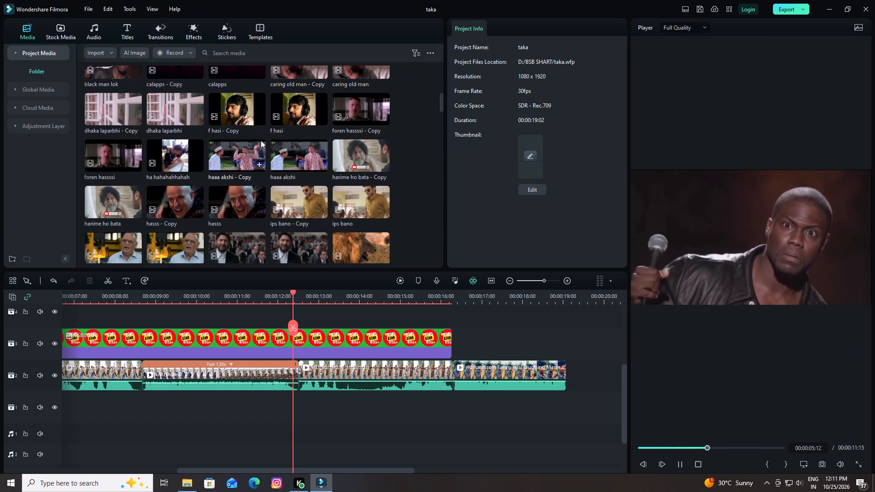
pyautogui.scroll(-1, 261, 140)
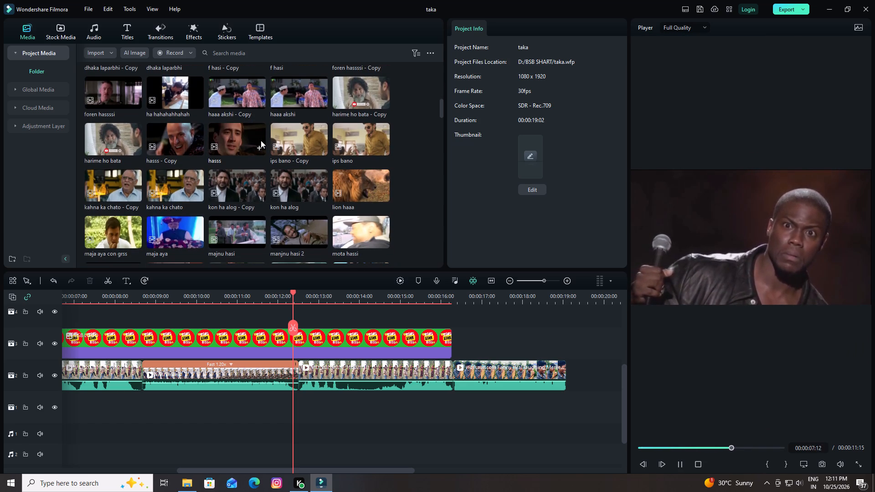
pyautogui.scroll(-2, 261, 140)
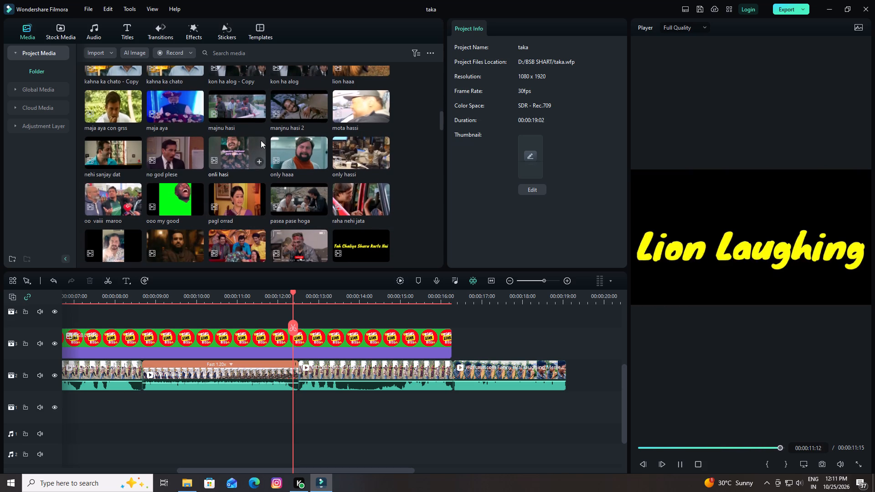
pyautogui.scroll(-3, 261, 140)
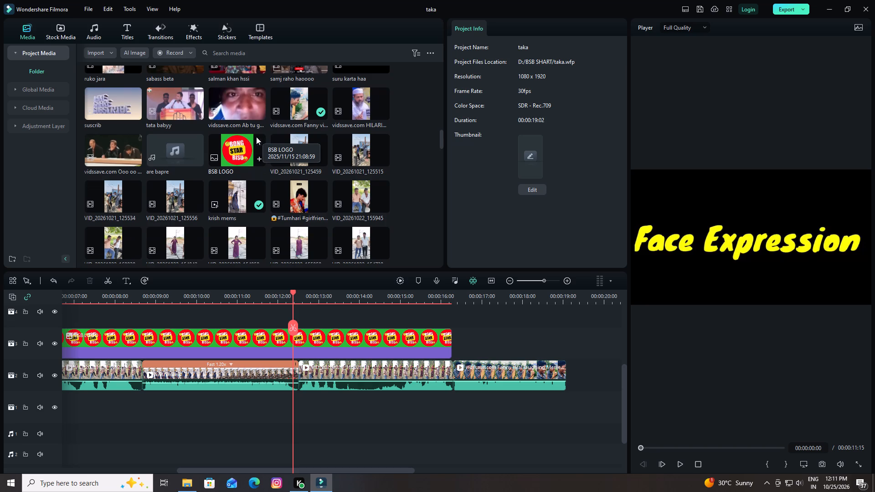
# Preview the Ooo oo Ha laughing meme and insert it on video track 2 directly after the krish meme.
pyautogui.click(119, 144)
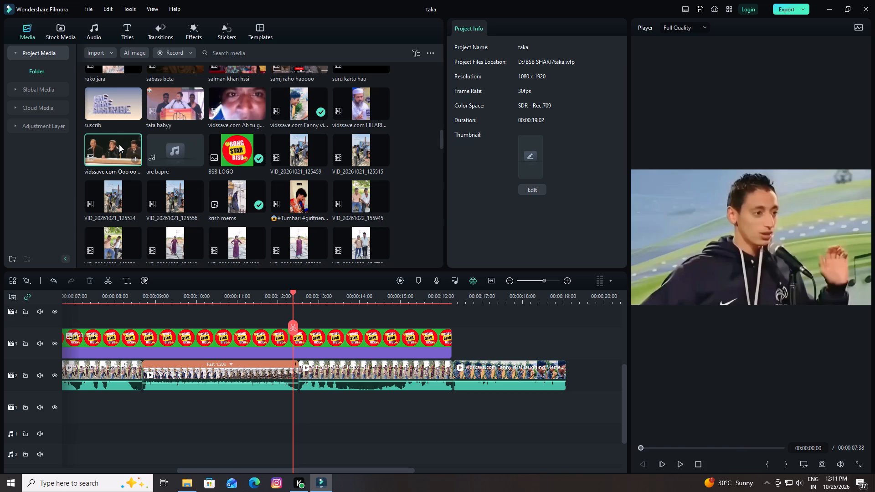
pyautogui.moveTo(118, 145); pyautogui.dragTo(308, 363)
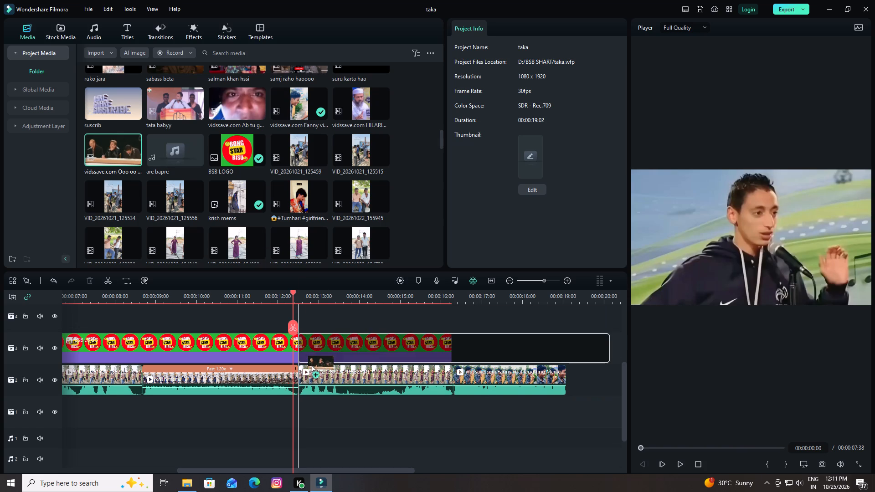
pyautogui.moveTo(308, 363); pyautogui.dragTo(306, 374)
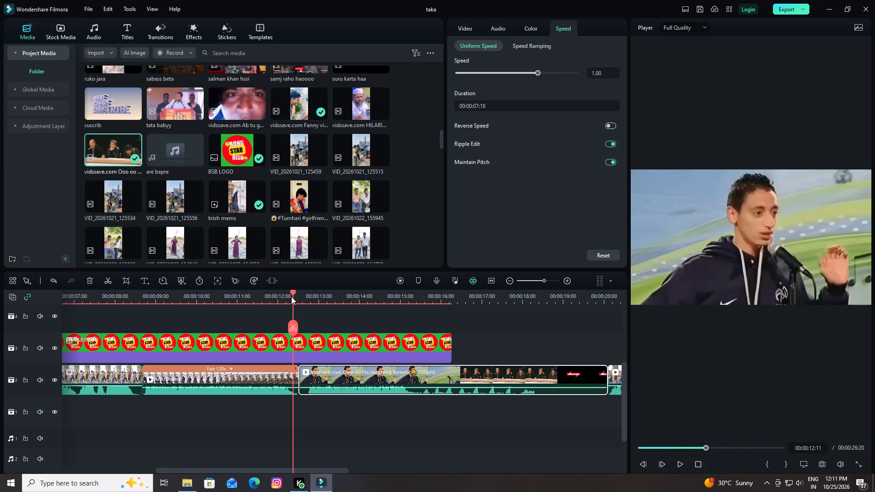
# Play the inserted laughing meme, split it at 00:00:14:21 and delete the part before the split.
pyautogui.press('space')
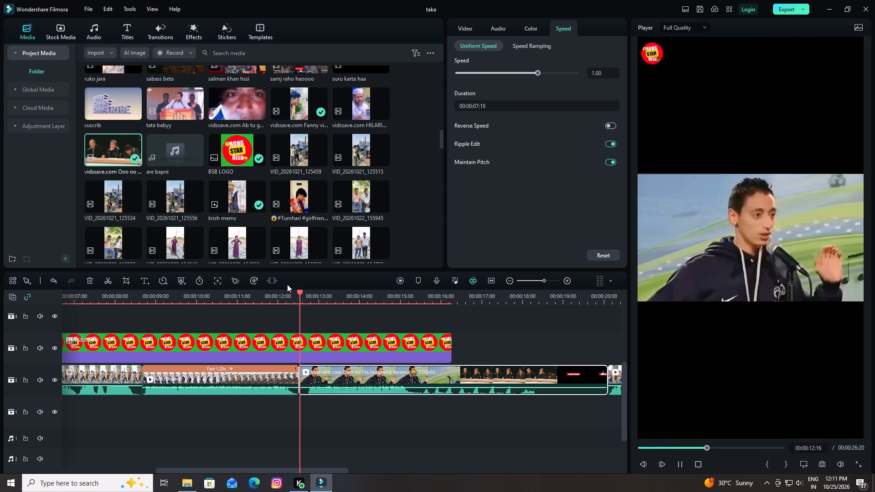
pyautogui.press('space')
pyautogui.press('space')
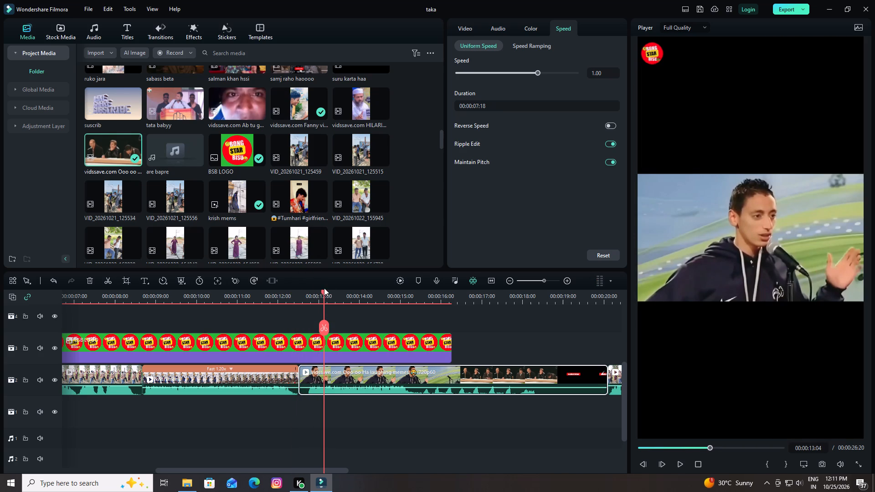
pyautogui.press('space')
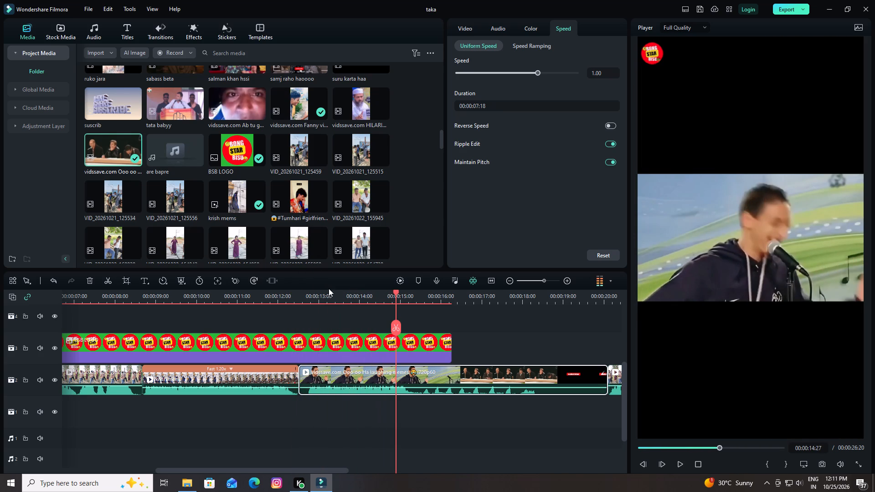
pyautogui.moveTo(396, 292); pyautogui.dragTo(388, 294)
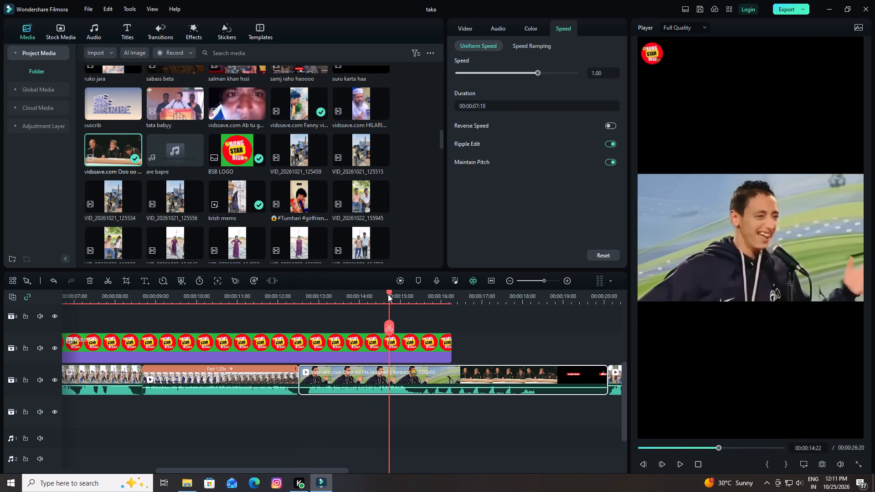
pyautogui.moveTo(388, 294); pyautogui.dragTo(387, 294)
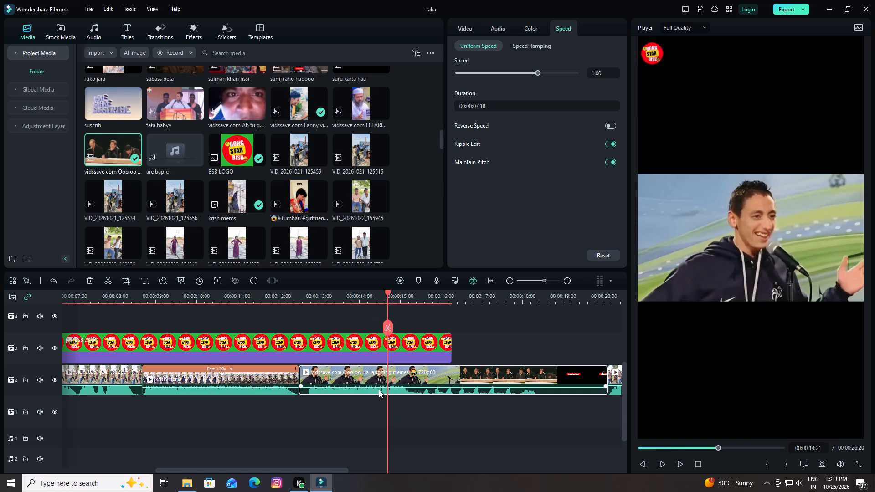
pyautogui.click(373, 383)
pyautogui.click(388, 328)
pyautogui.click(358, 381)
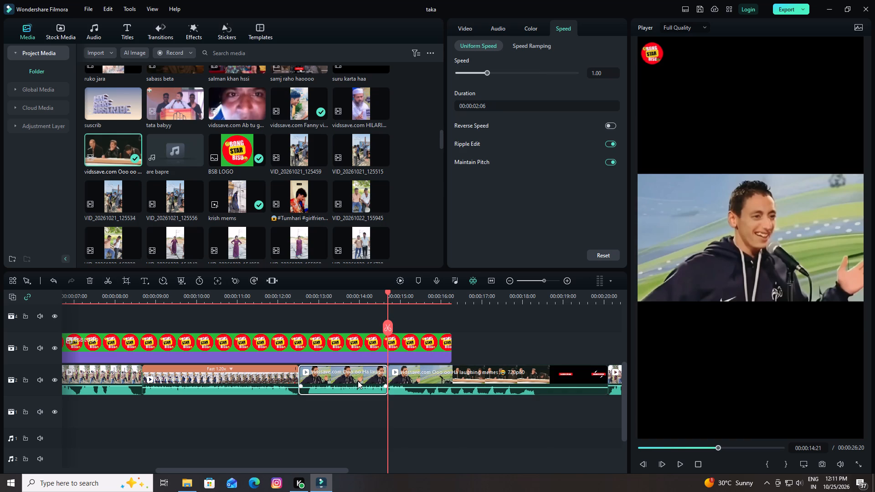
pyautogui.press('Delete')
# Play the trimmed Ooo oo Ha laughing meme, split it at 00:00:13:12 and delete the part after the split.
pyautogui.press('space')
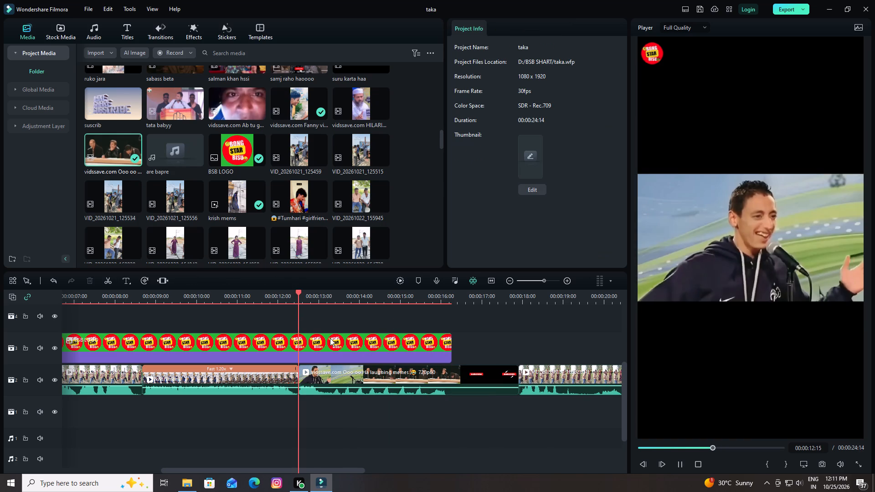
pyautogui.press('space')
pyautogui.press('space')
pyautogui.press('space')
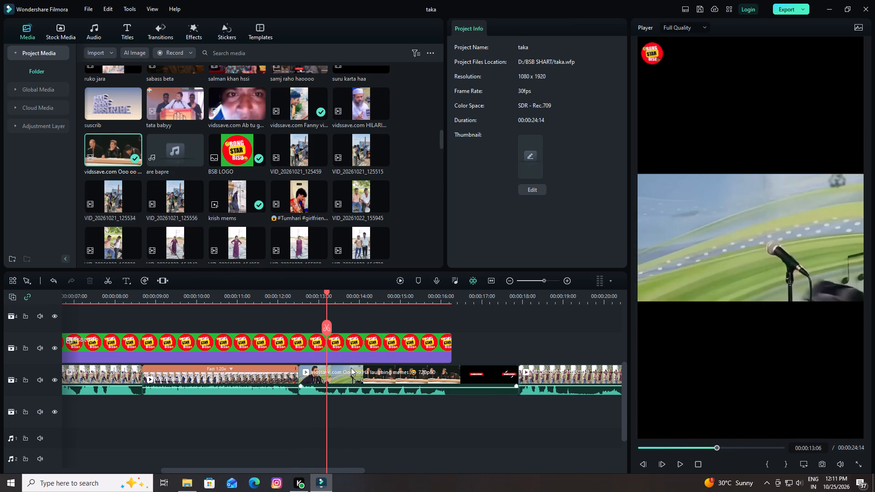
pyautogui.press('Right')
pyautogui.press('Right')
pyautogui.press('Right')
pyautogui.press('Right')
pyautogui.press('Right')
pyautogui.press('Right')
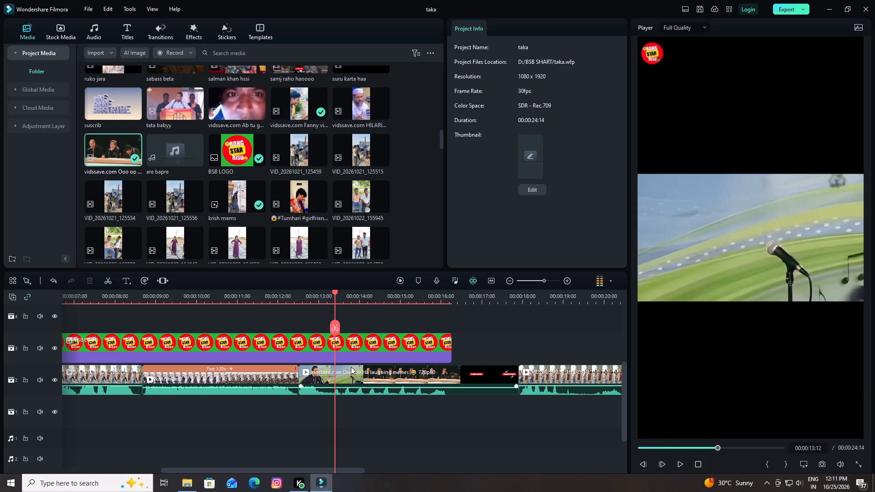
pyautogui.press('Right')
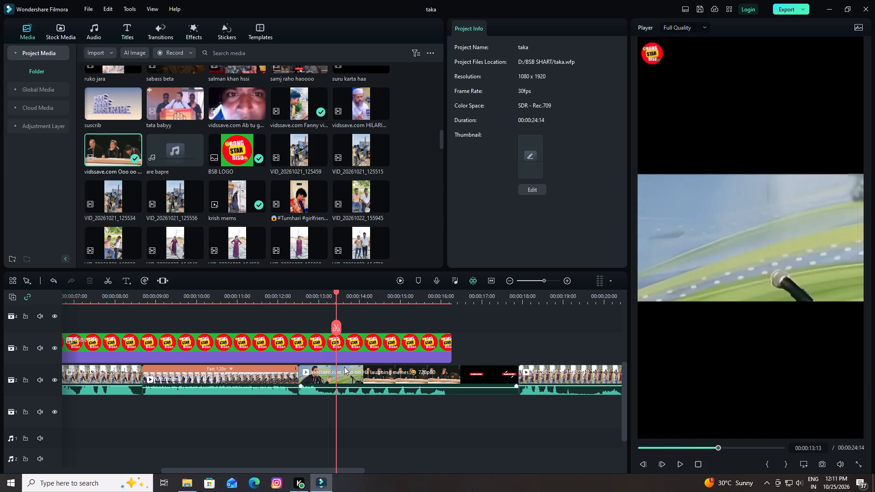
pyautogui.press('Left')
pyautogui.click(344, 365)
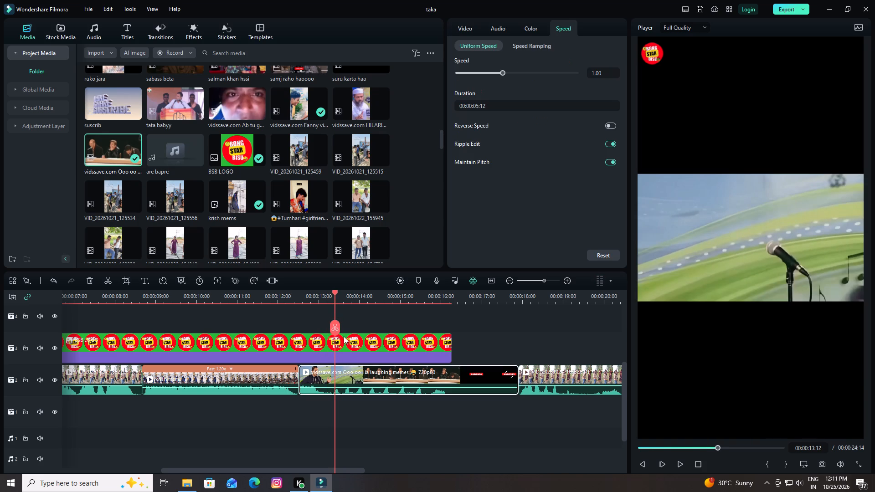
pyautogui.click(334, 330)
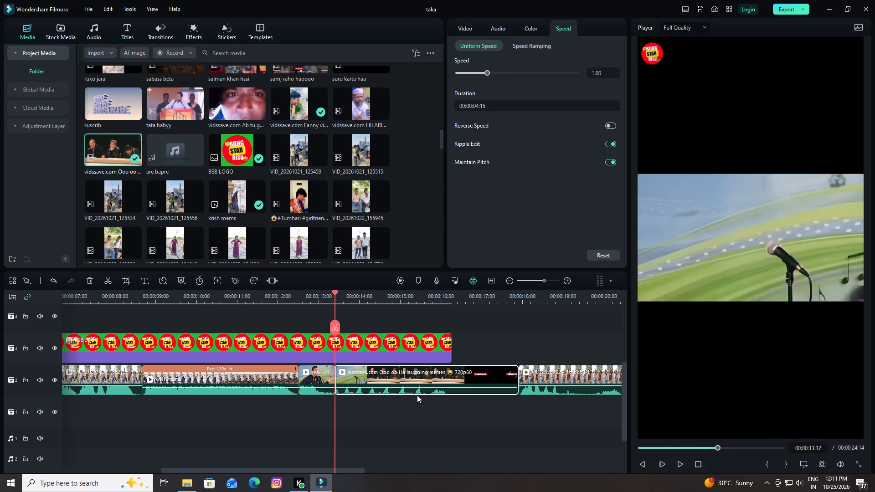
pyautogui.press('Delete')
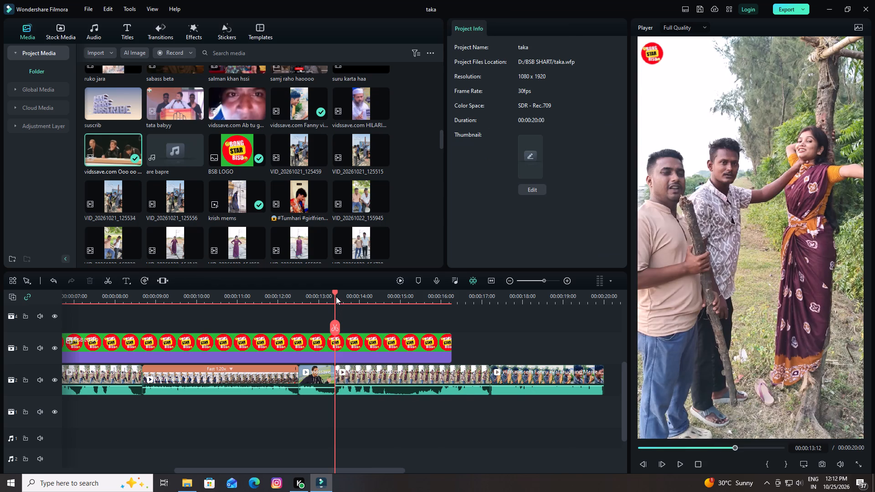
# Play the short from before the krish meme into the final laughing meme to check the new cut.
pyautogui.moveTo(335, 293); pyautogui.dragTo(96, 350)
pyautogui.press('space')
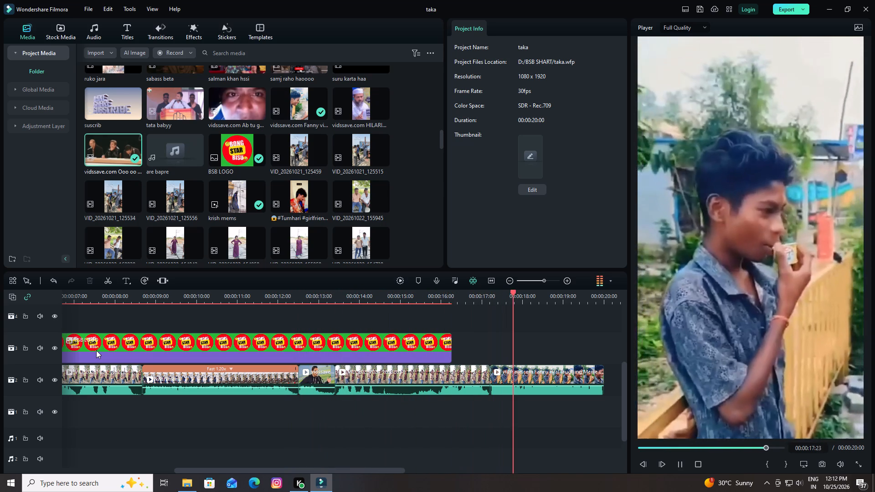
pyautogui.press('space')
# Set the uniform speed of the clip directly after the trimmed Ooo oo Ha meme to 1.10.
pyautogui.doubleClick(383, 374)
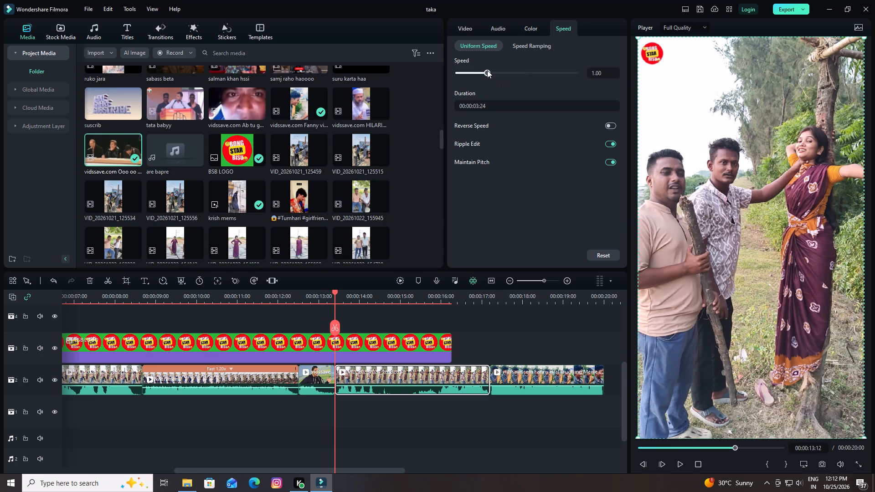
pyautogui.moveTo(487, 71); pyautogui.dragTo(492, 74)
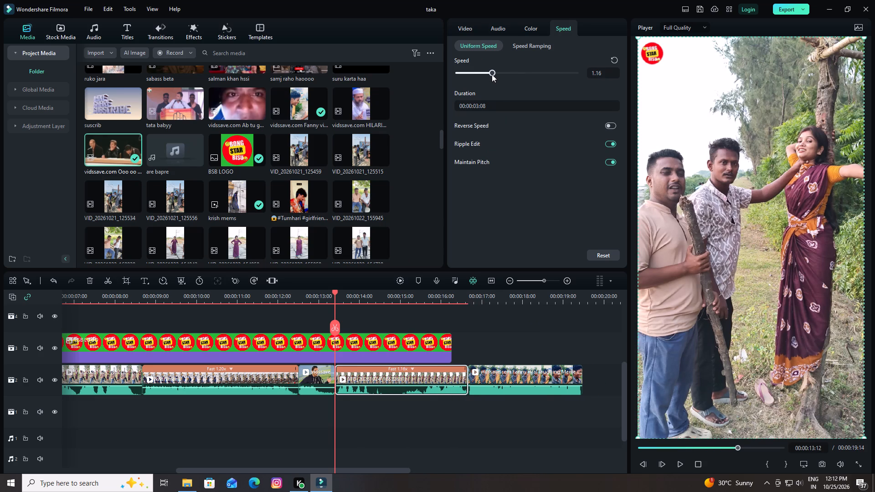
pyautogui.moveTo(492, 74); pyautogui.dragTo(491, 75)
pyautogui.click(605, 72)
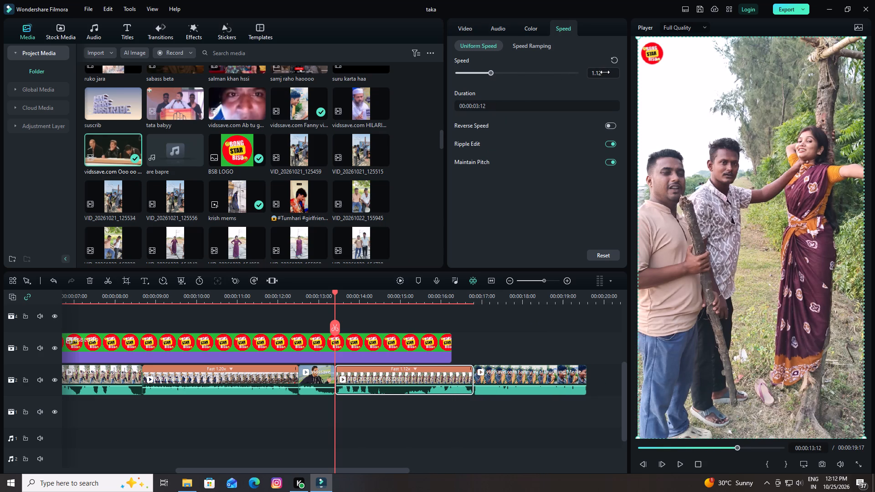
pyautogui.press('BackSpace')
pyautogui.press('0')
# Replay the section from the krish meme through the sped-up clip into the final laughing meme to check pacing and sound.
pyautogui.moveTo(334, 292); pyautogui.dragTo(244, 313)
pyautogui.press('space')
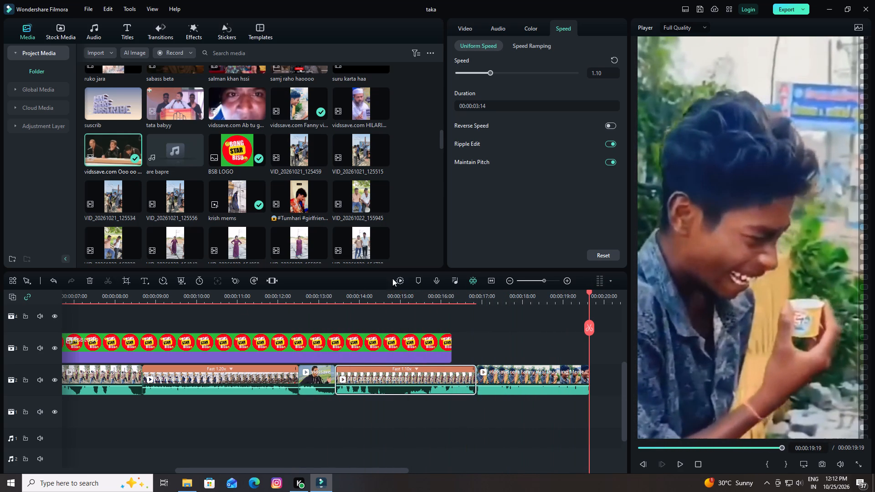
pyautogui.moveTo(588, 292); pyautogui.dragTo(165, 348)
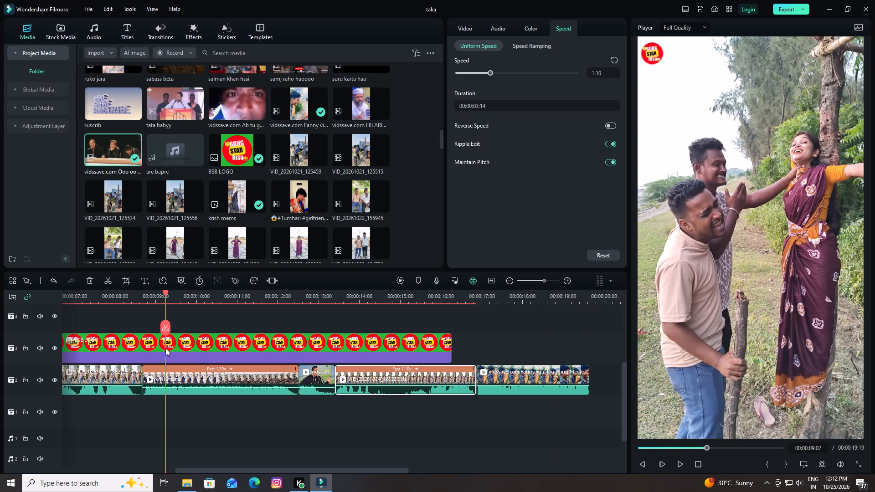
pyautogui.press('space')
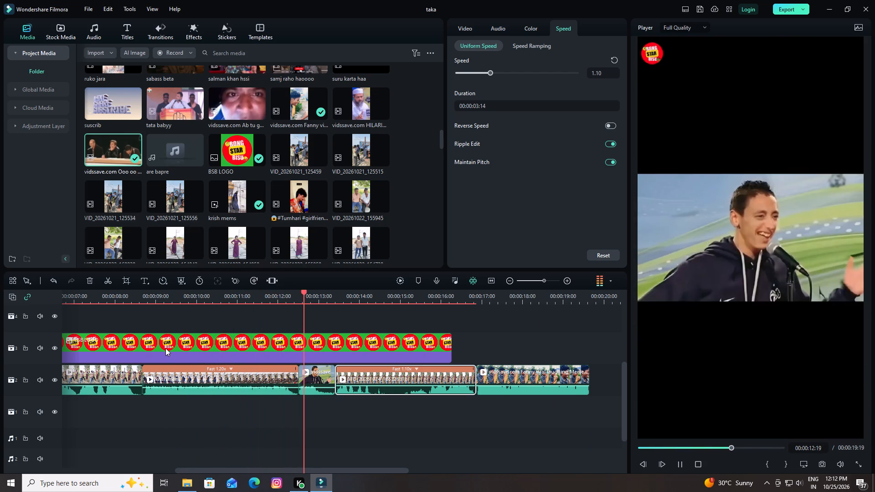
pyautogui.press('space')
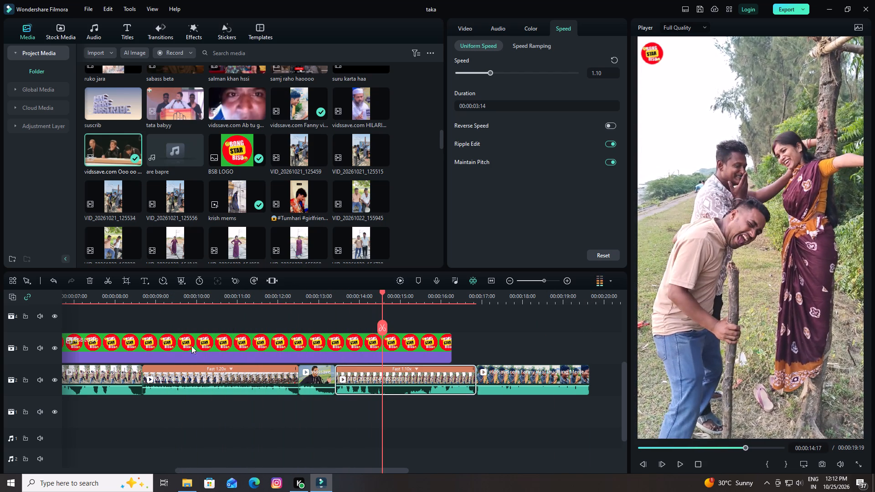
pyautogui.moveTo(382, 292); pyautogui.dragTo(220, 346)
pyautogui.press('space')
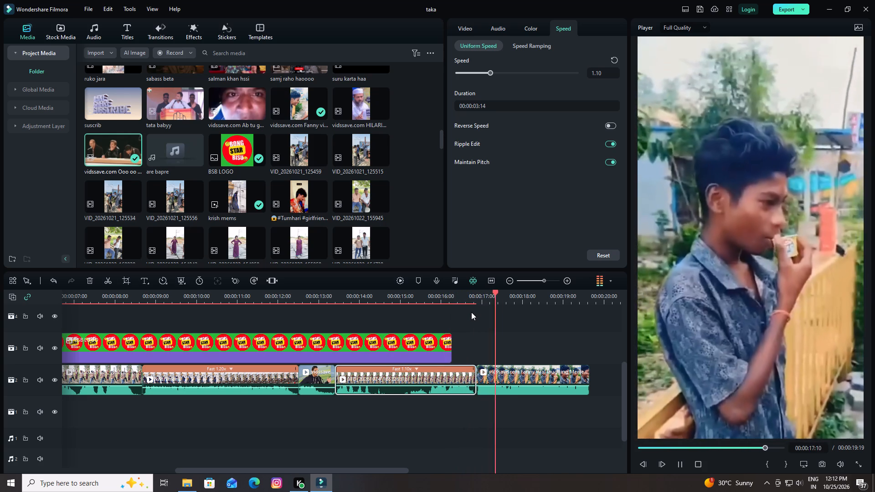
pyautogui.press('space')
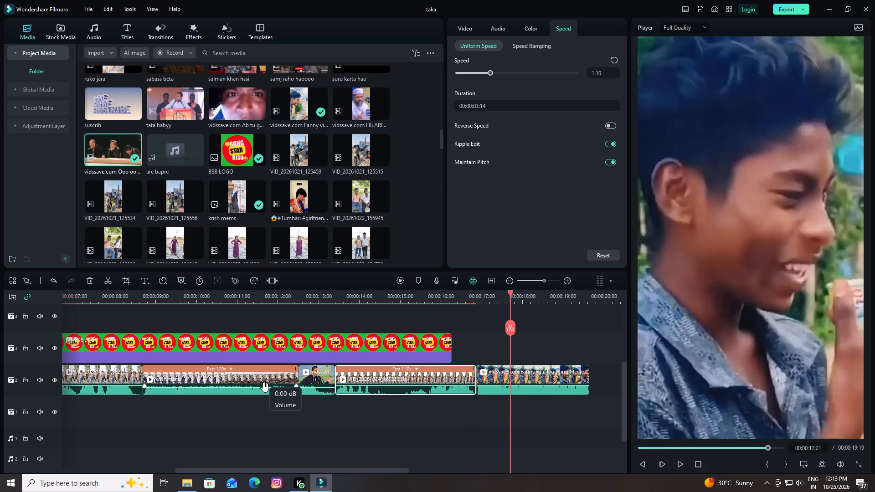
# Raise the volume of the krish meme and the trimmed Ooo oo Ha laughing meme on video track 2.
pyautogui.moveTo(265, 387); pyautogui.dragTo(267, 348)
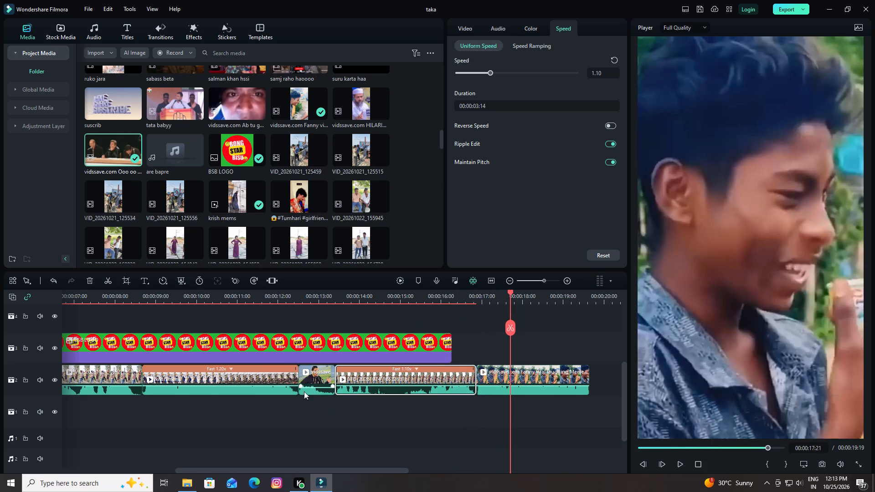
pyautogui.moveTo(310, 387); pyautogui.dragTo(320, 357)
# Extend the BSB LOGO overlay on video track 3 to the start of the final laughing meme.
pyautogui.moveTo(510, 292); pyautogui.dragTo(21, 338)
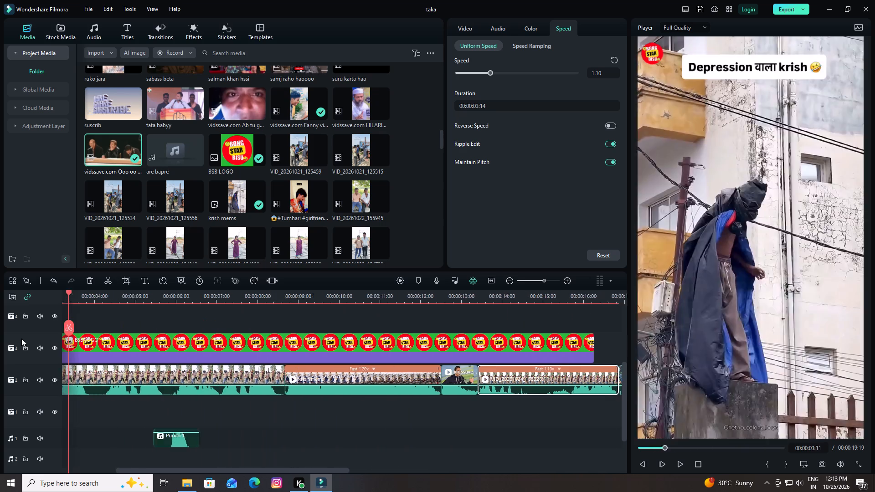
pyautogui.moveTo(21, 338); pyautogui.dragTo(646, 370)
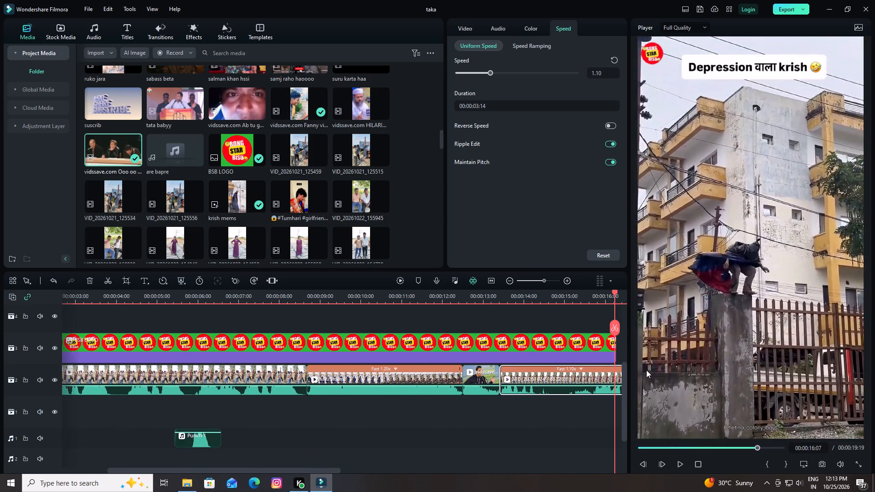
pyautogui.moveTo(646, 370); pyautogui.dragTo(670, 369)
pyautogui.click(319, 347)
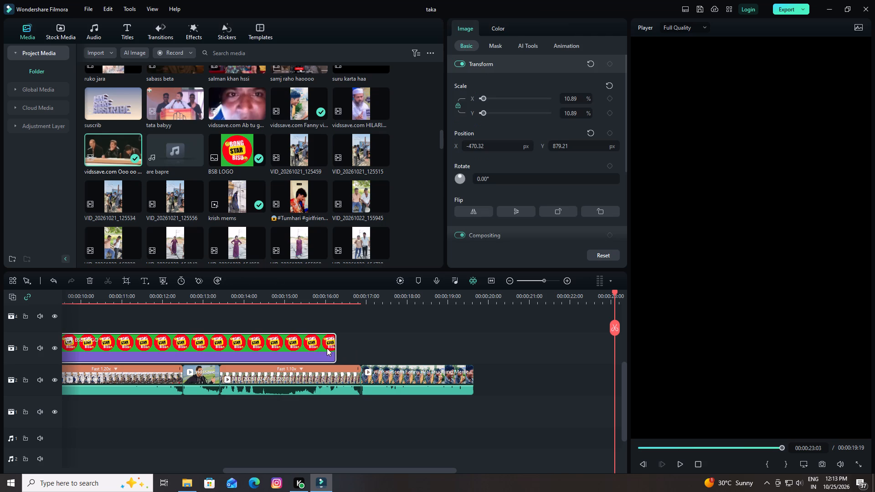
pyautogui.moveTo(335, 348); pyautogui.dragTo(358, 351)
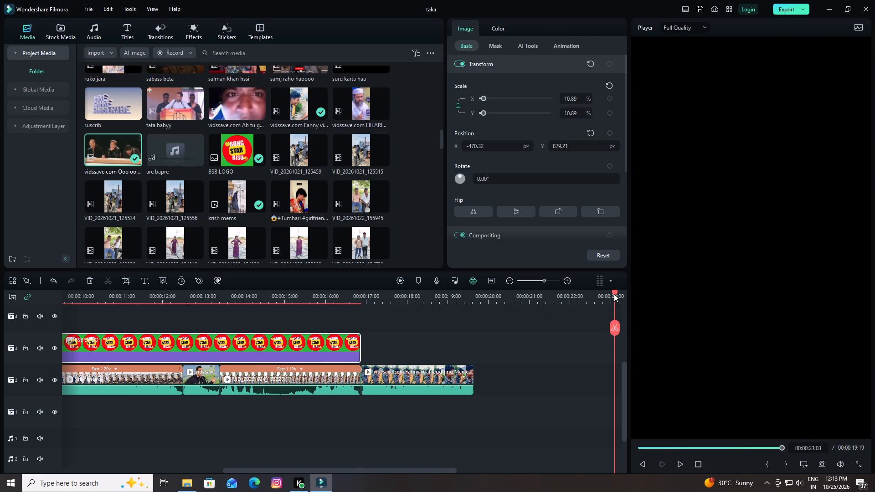
# Play the short from the beginning into the krish meme to check the opening clip.
pyautogui.moveTo(614, 293); pyautogui.dragTo(55, 331)
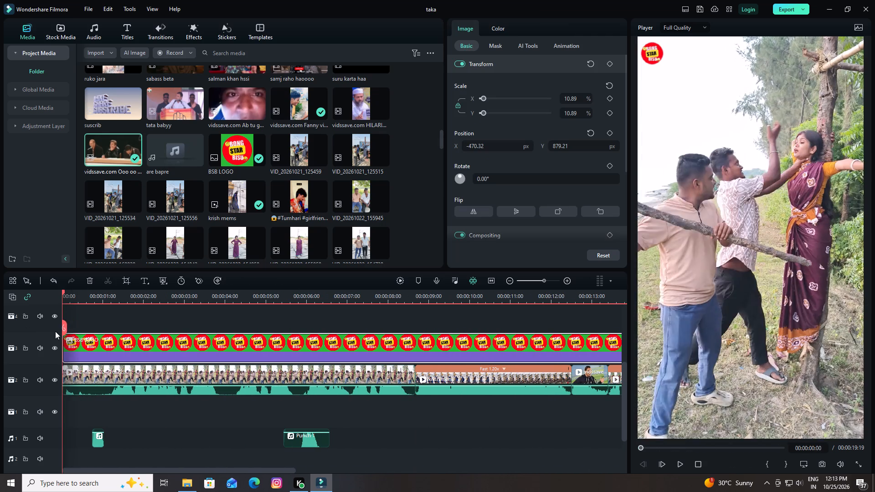
pyautogui.moveTo(55, 331); pyautogui.dragTo(18, 334)
pyautogui.press('space')
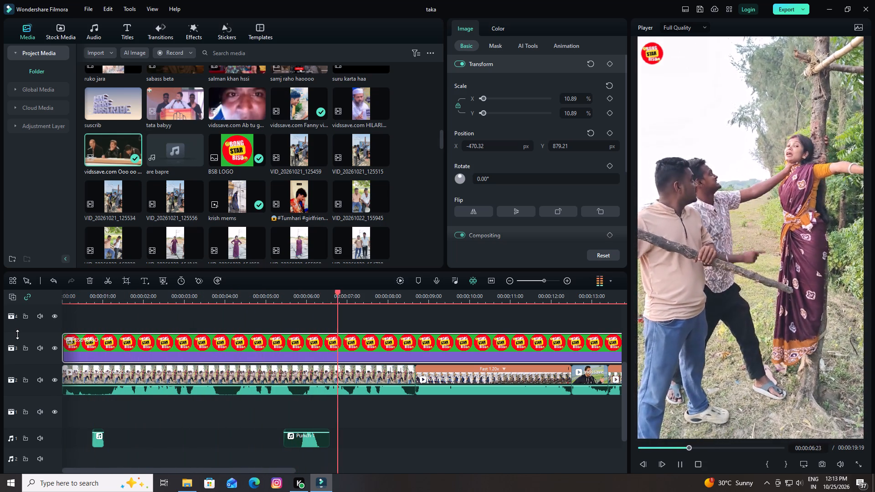
pyautogui.press('space')
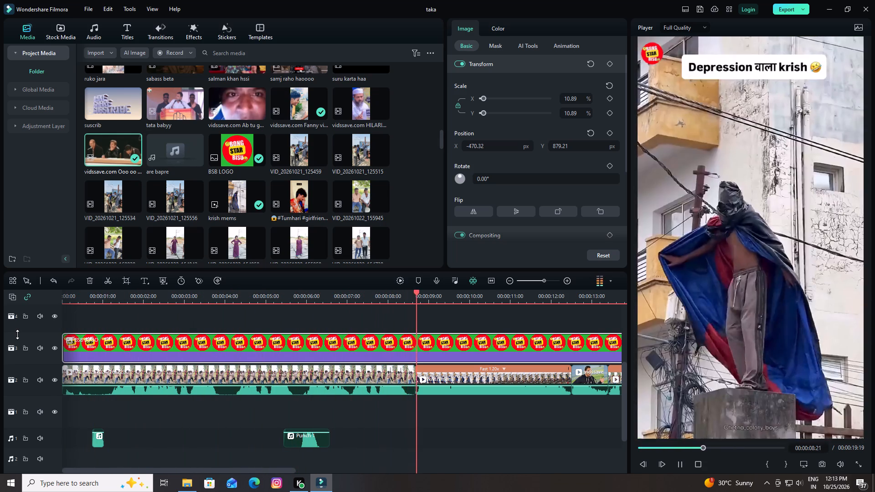
# Set the uniform speed of the opening clip on video track 2 to 1.10.
pyautogui.doubleClick(188, 378)
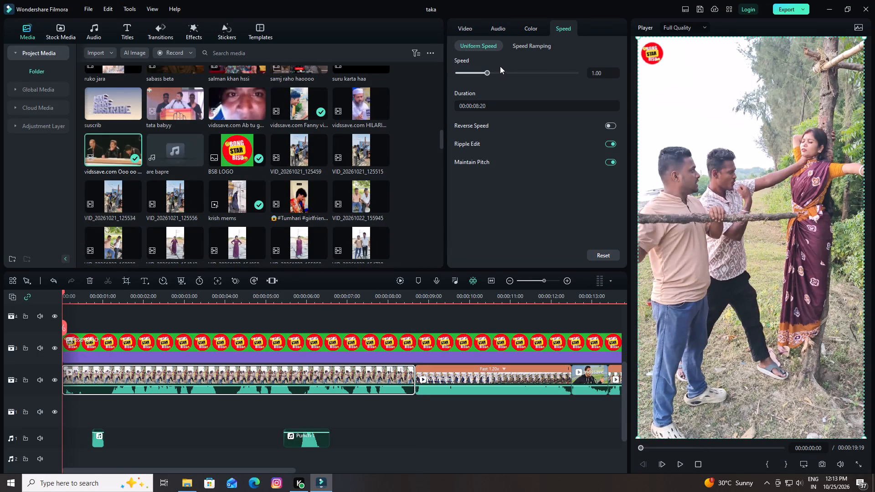
pyautogui.click(607, 72)
pyautogui.press('BackSpace')
pyautogui.press('BackSpace')
pyautogui.write('10')
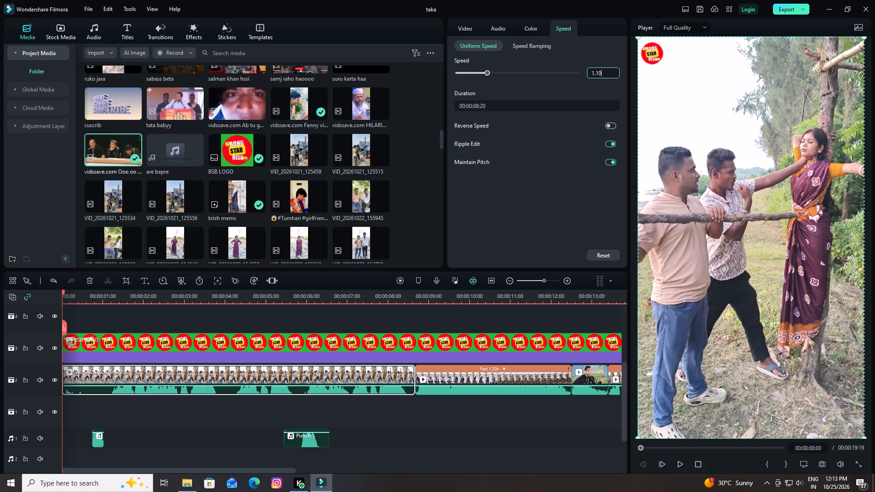
pyautogui.click(545, 216)
# Play the sped-up opening clip from the start past the second punch sound to check its pace and timing.
pyautogui.press('space')
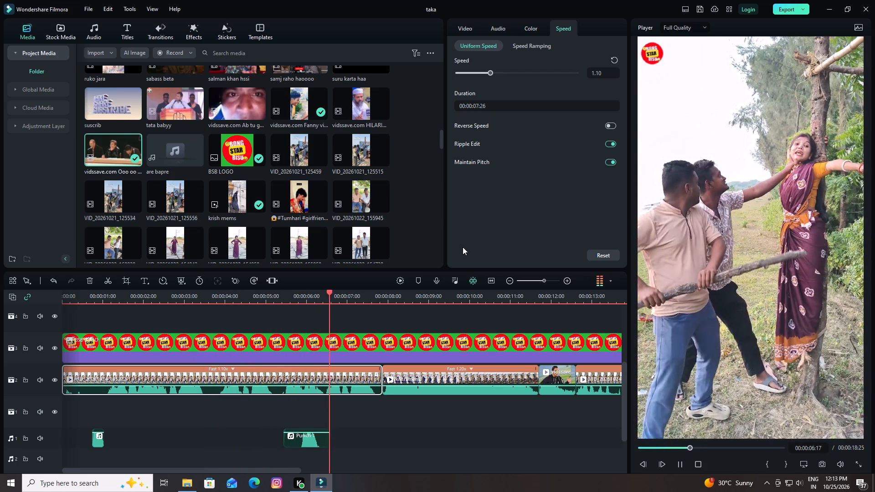
pyautogui.press('space')
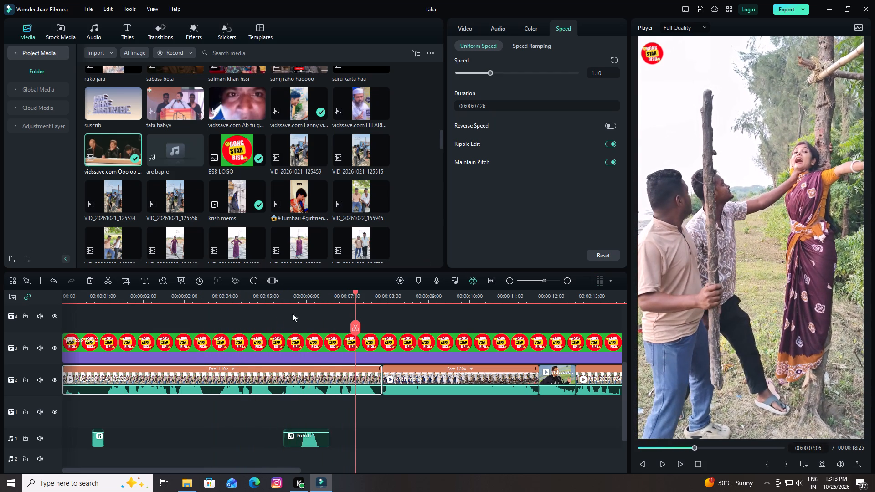
# Play the opening hit and shift the first PUNCH (1) sound on audio track 1 earlier to start at about 00:00:00:20.
pyautogui.moveTo(355, 293); pyautogui.dragTo(33, 370)
pyautogui.press('space')
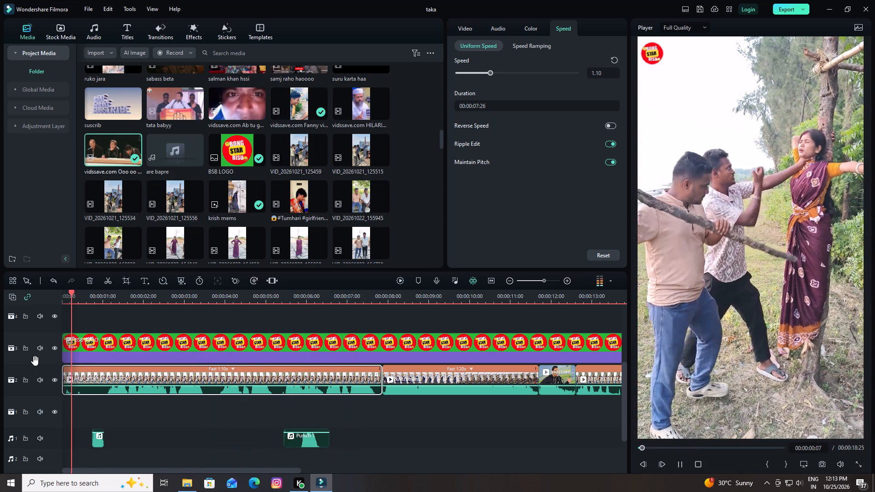
pyautogui.press('space')
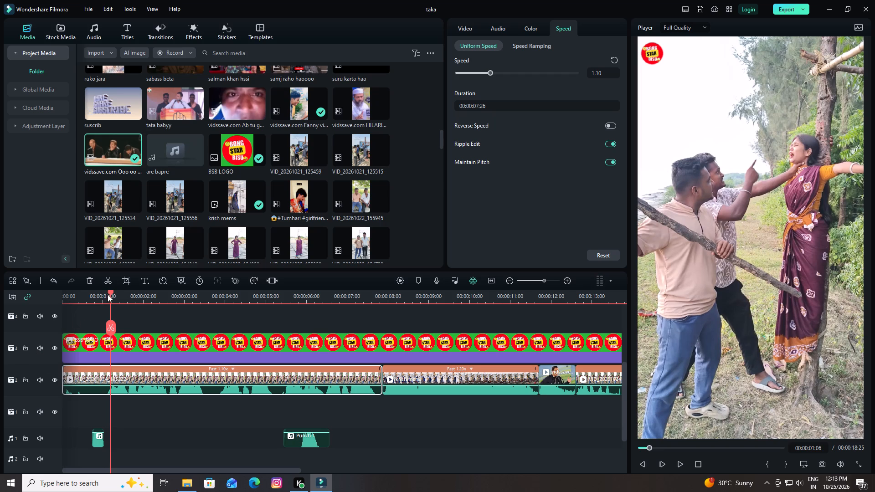
pyautogui.moveTo(111, 292); pyautogui.dragTo(95, 307)
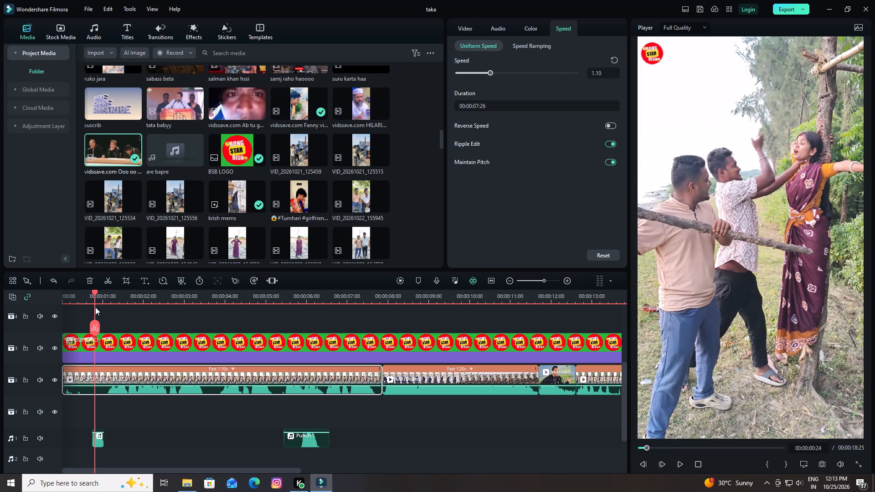
pyautogui.moveTo(95, 307); pyautogui.dragTo(91, 314)
pyautogui.press('Left')
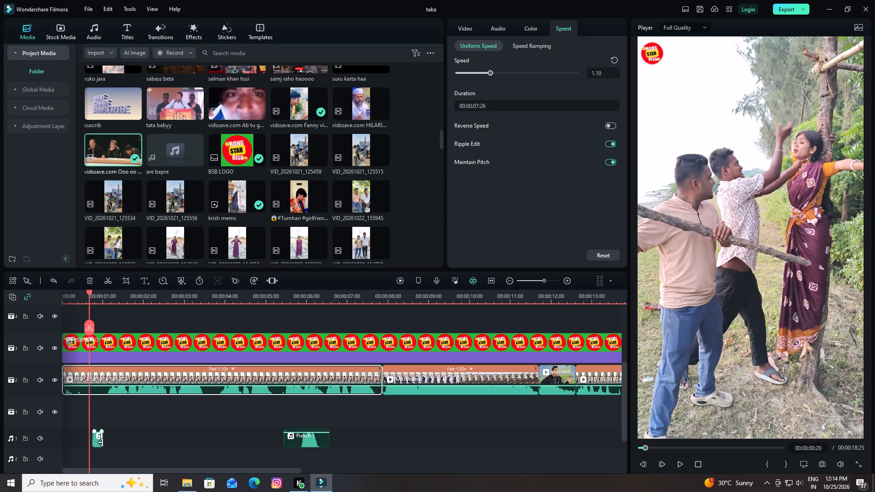
pyautogui.moveTo(97, 443); pyautogui.dragTo(88, 444)
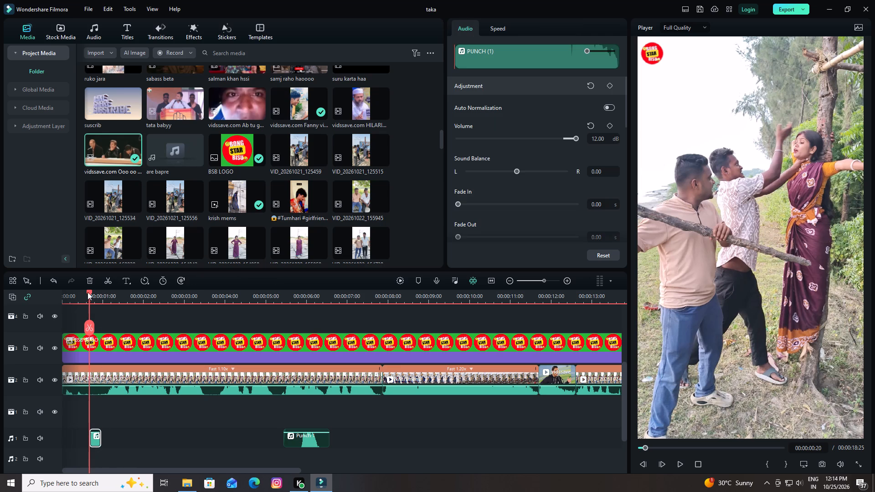
# Shift the Punch 1 sound on audio track 1 earlier so its impact lines up with the slap at about 00:00:05:10.
pyautogui.moveTo(90, 291); pyautogui.dragTo(287, 369)
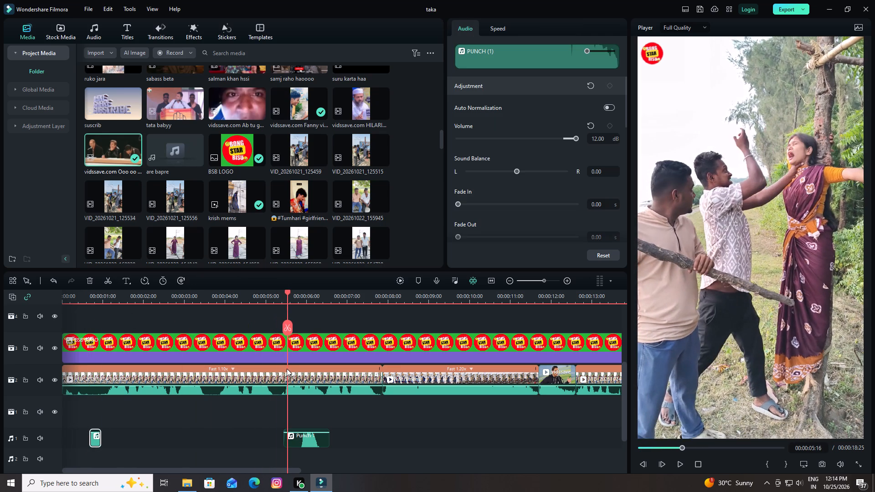
pyautogui.moveTo(287, 369); pyautogui.dragTo(277, 370)
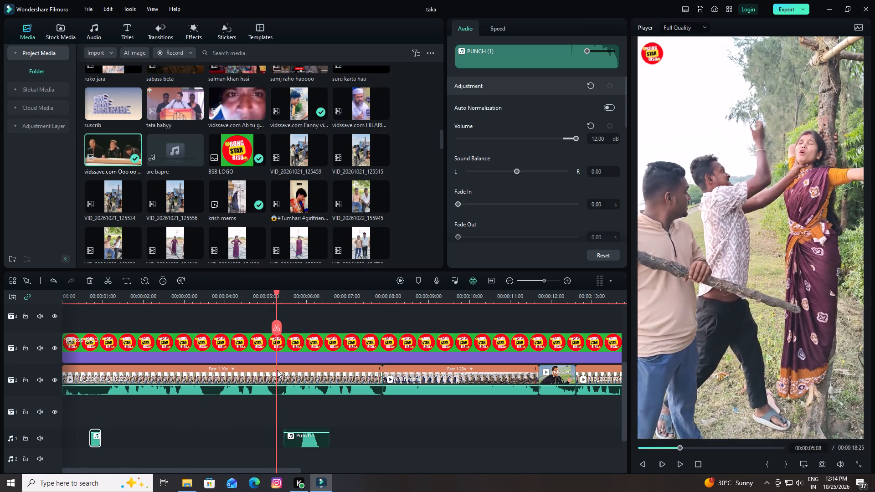
pyautogui.press('Right')
pyautogui.press('Right')
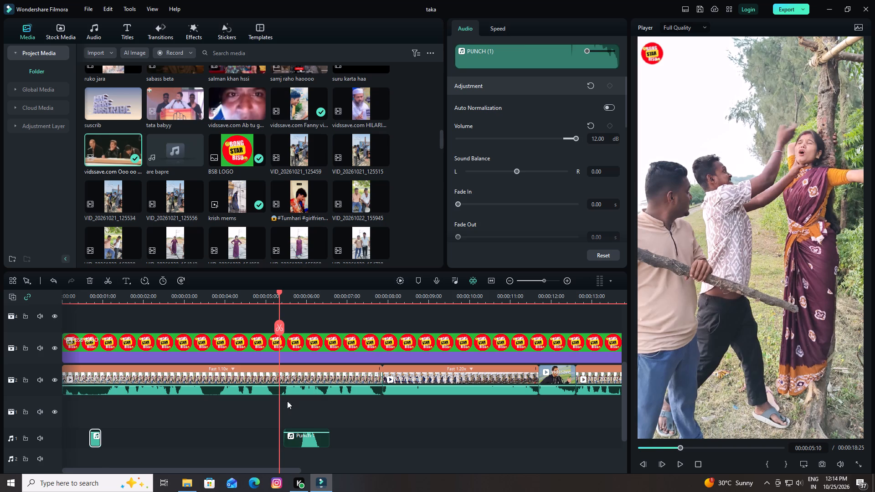
pyautogui.moveTo(307, 441); pyautogui.dragTo(279, 440)
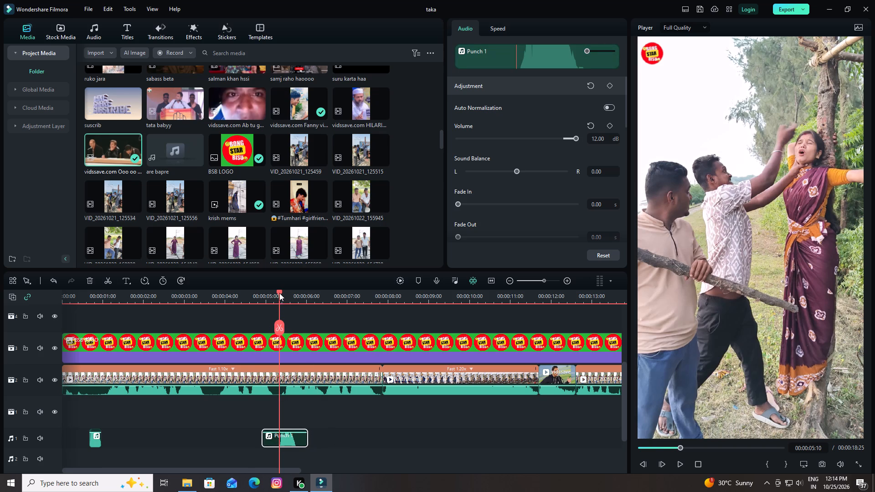
# Play the whole short from the beginning to the end to check the retimed punch sounds and clips.
pyautogui.moveTo(279, 293); pyautogui.dragTo(0, 368)
pyautogui.press('space')
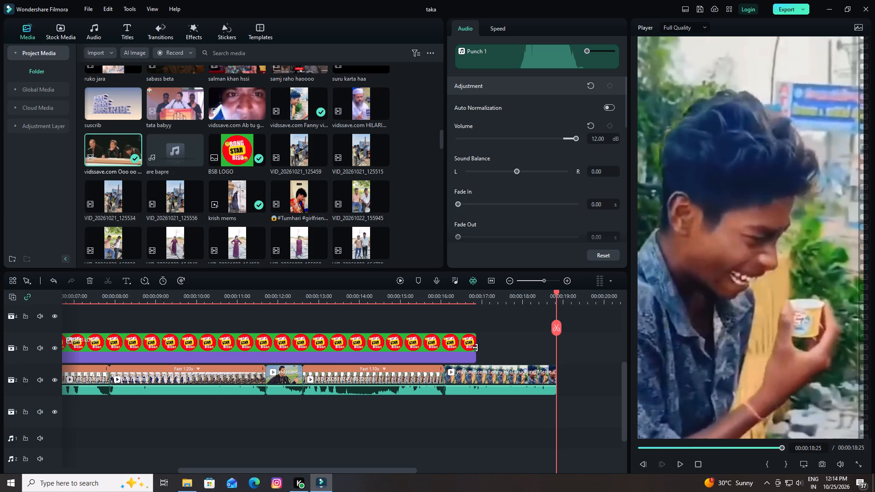
# Trim the end of the BSB LOGO overlay on video track 3 back to the start of the final laughing meme.
pyautogui.moveTo(475, 348); pyautogui.dragTo(443, 359)
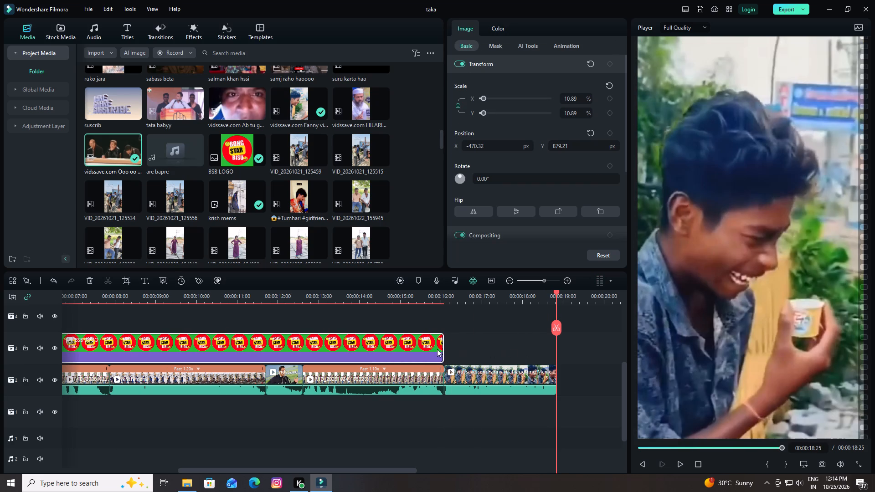
pyautogui.click(442, 348)
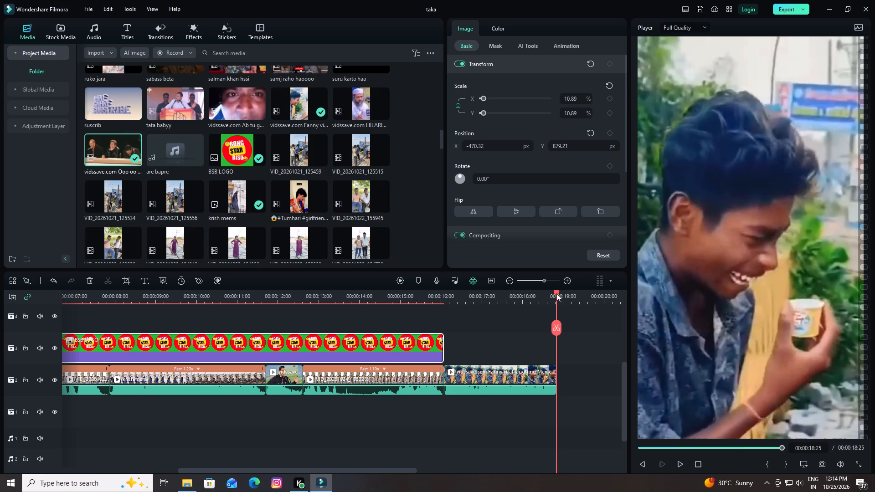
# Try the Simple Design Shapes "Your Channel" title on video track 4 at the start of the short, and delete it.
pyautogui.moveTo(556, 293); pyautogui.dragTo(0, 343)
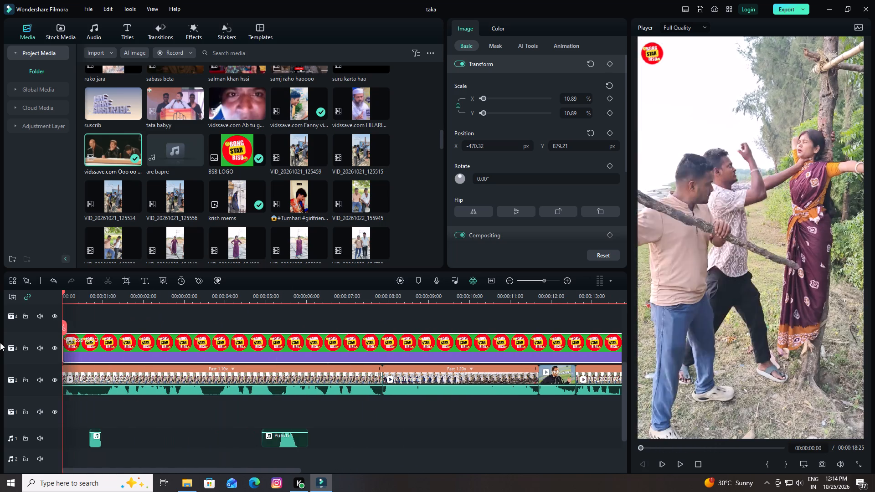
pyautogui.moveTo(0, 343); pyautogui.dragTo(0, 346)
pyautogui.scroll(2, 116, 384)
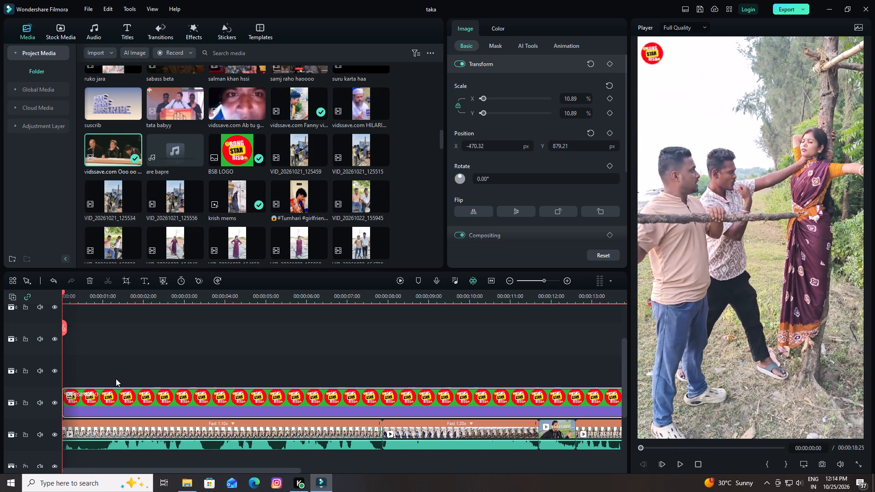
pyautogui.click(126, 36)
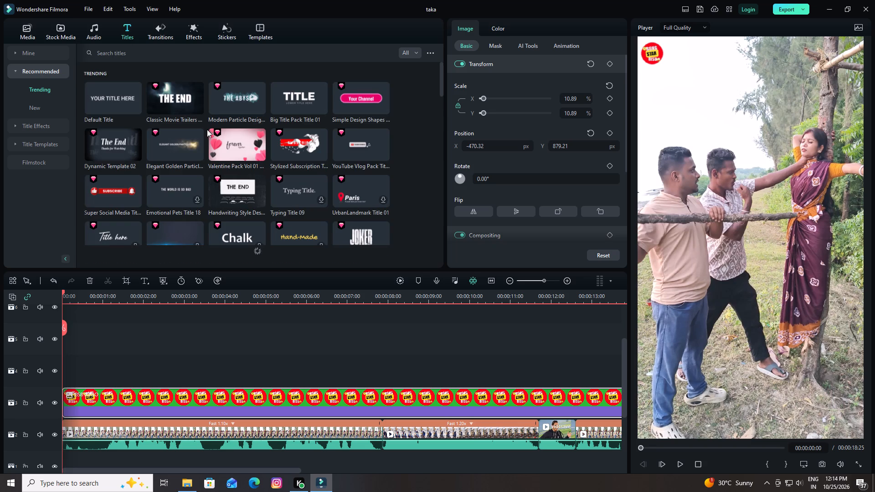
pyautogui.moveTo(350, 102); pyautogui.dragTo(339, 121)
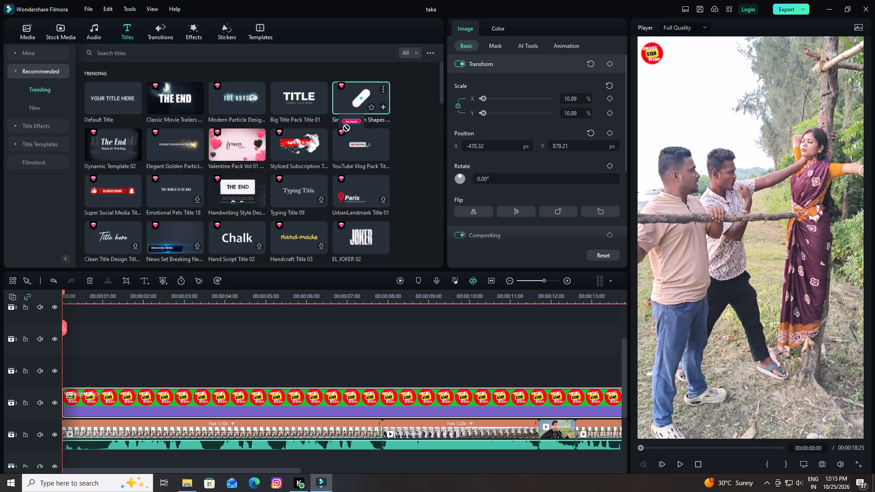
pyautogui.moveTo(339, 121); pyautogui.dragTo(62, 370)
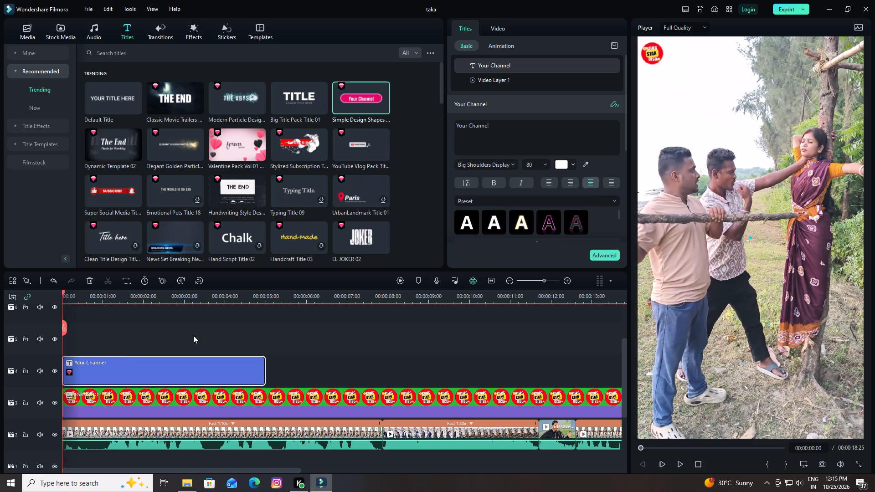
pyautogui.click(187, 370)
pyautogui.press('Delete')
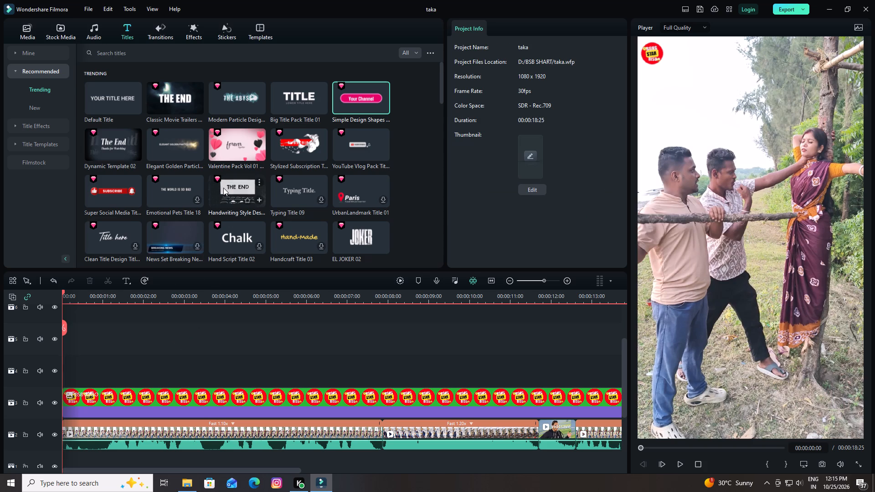
# Add the Typing Title 04 "THE END" title to video track 4 at the start of the short.
pyautogui.scroll(-2, 223, 188)
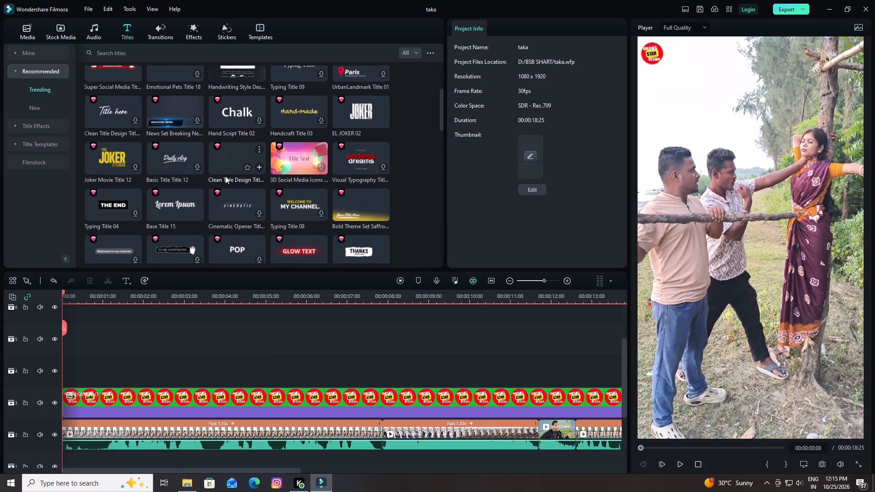
pyautogui.scroll(-1, 225, 176)
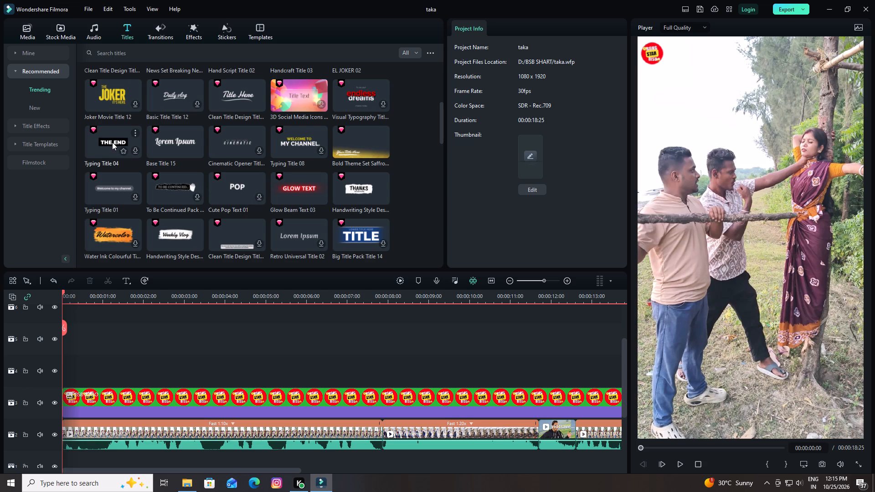
pyautogui.moveTo(112, 142); pyautogui.dragTo(69, 373)
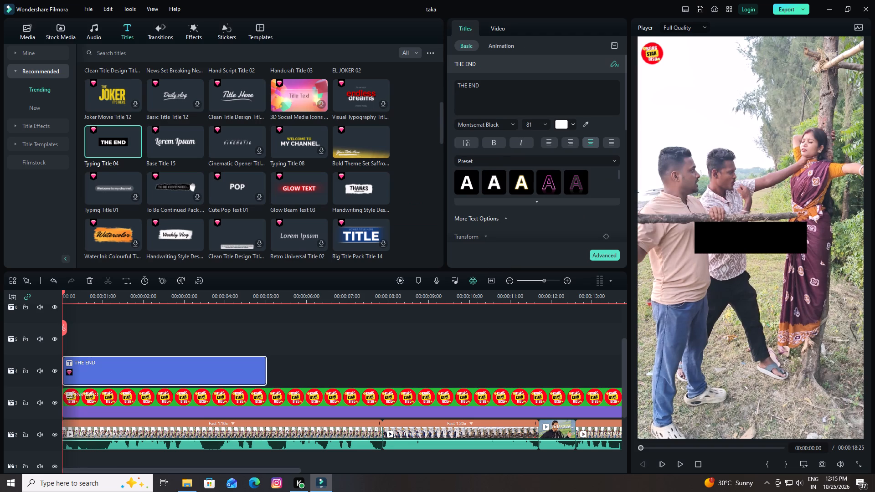
# Move the "THE END" title to the top of the video frame, beside the logo.
pyautogui.doubleClick(185, 368)
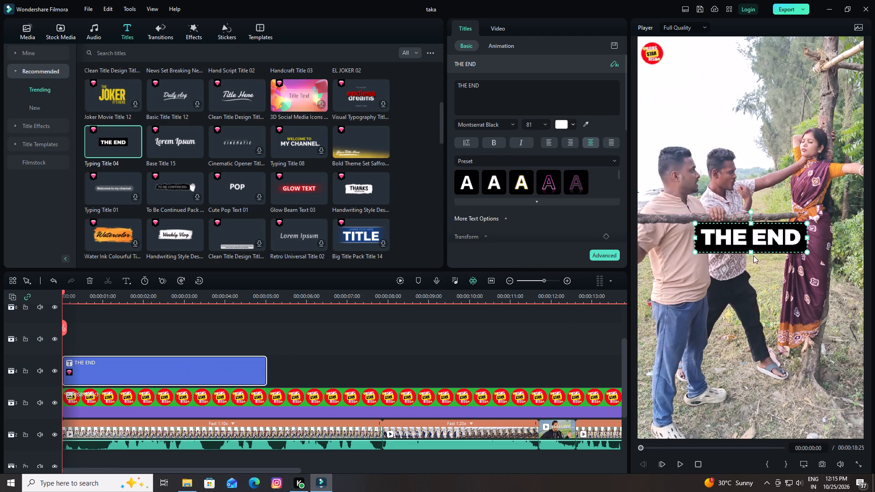
pyautogui.moveTo(749, 238); pyautogui.dragTo(736, 154)
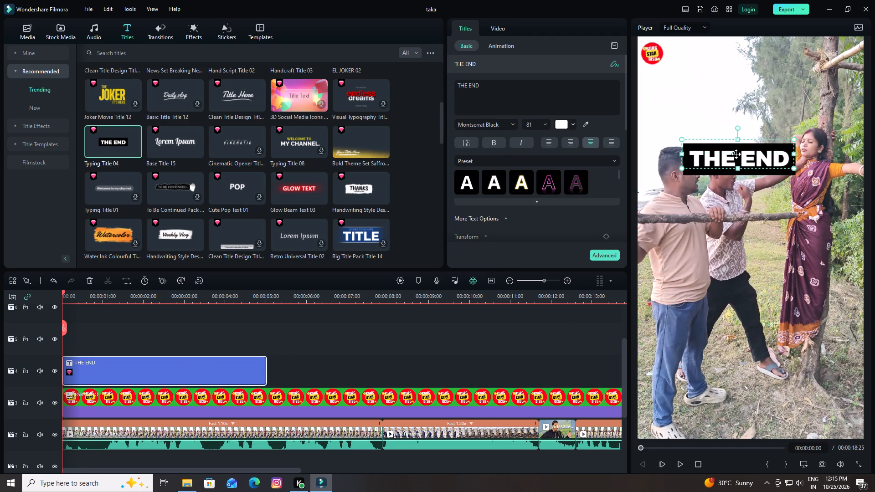
pyautogui.moveTo(736, 154); pyautogui.dragTo(742, 71)
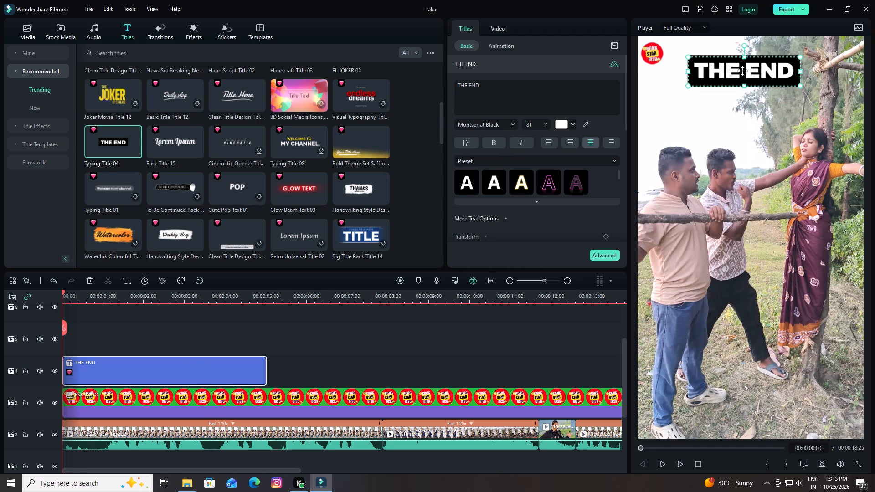
pyautogui.moveTo(742, 71); pyautogui.dragTo(743, 66)
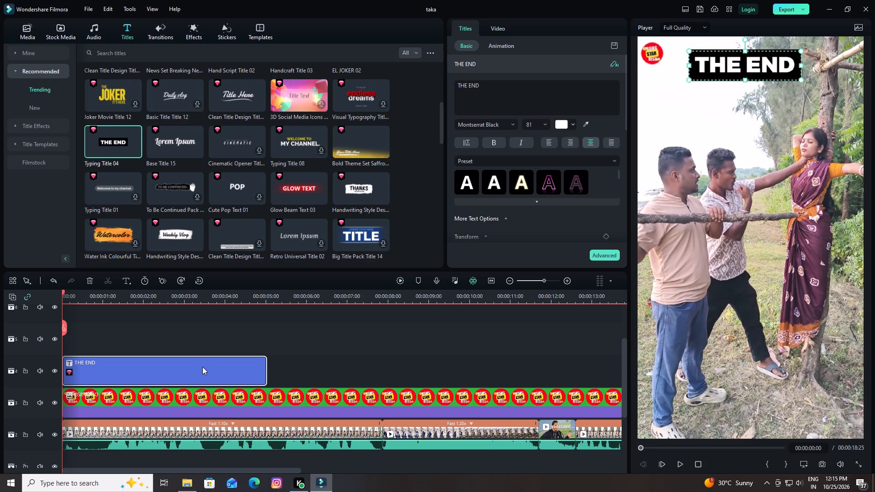
# Replace the text of the "THE END" title on video track 4 with "Krrish" followed by a space.
pyautogui.doubleClick(202, 367)
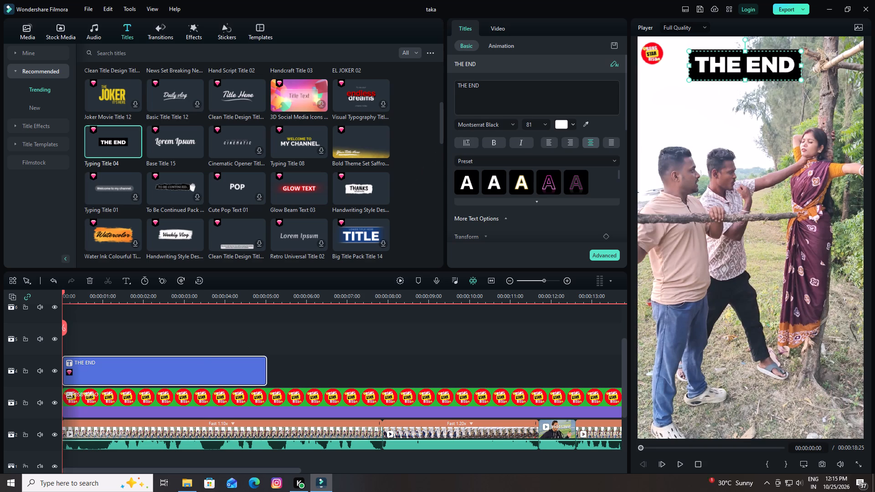
pyautogui.click(489, 92)
pyautogui.doubleClick(489, 90)
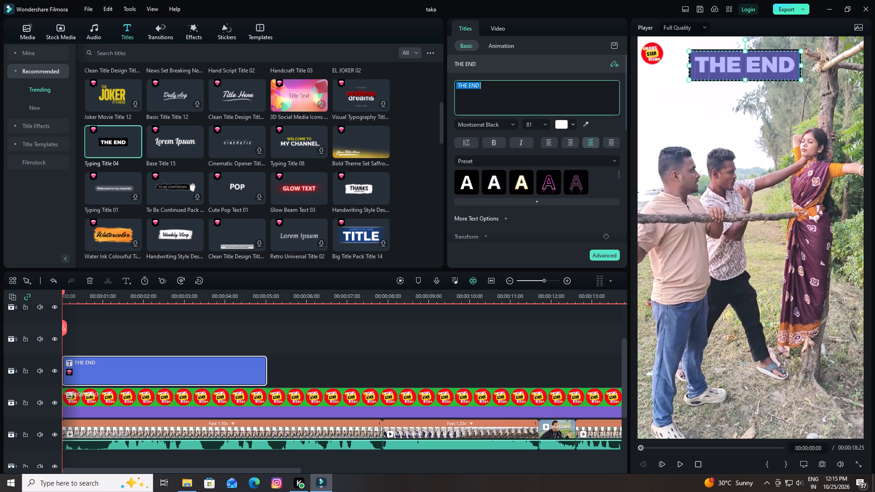
pyautogui.press('k')
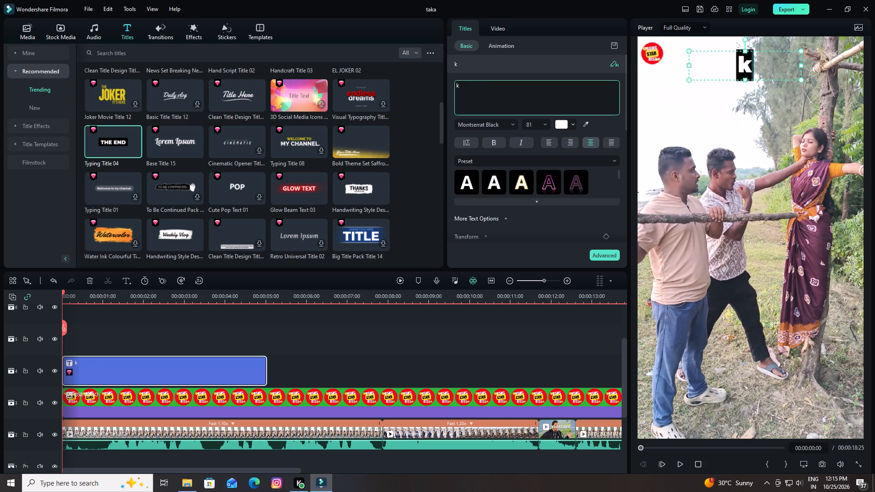
pyautogui.press('BackSpace')
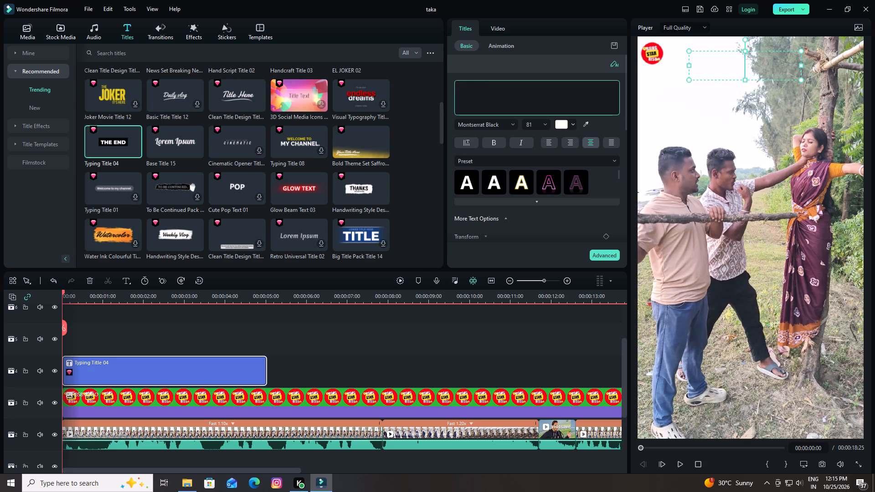
pyautogui.hotkey('shift', 'k')
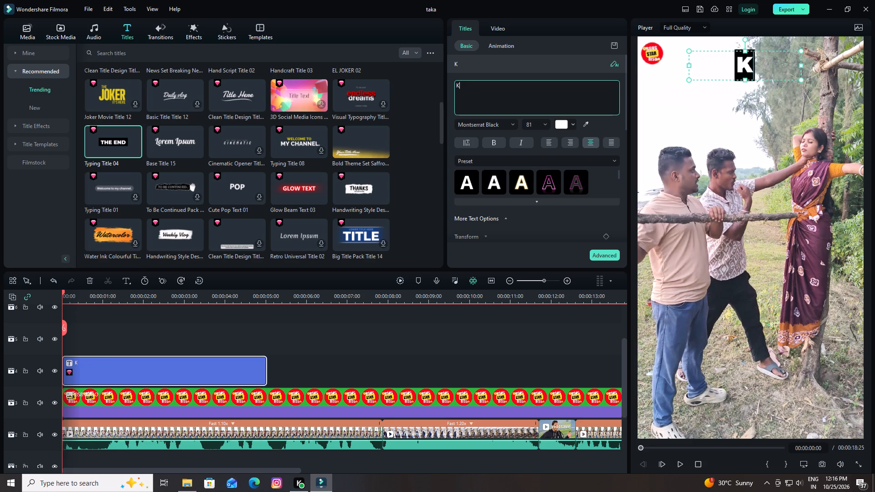
pyautogui.write('rri')
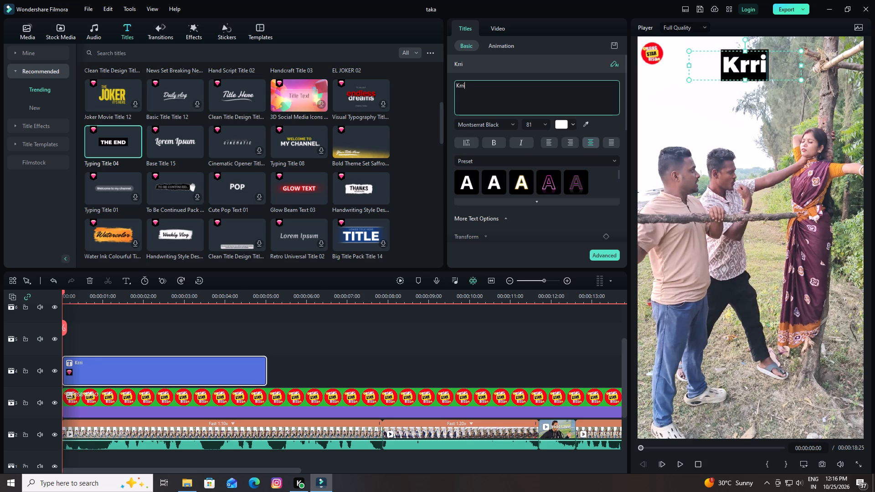
pyautogui.write('sh')
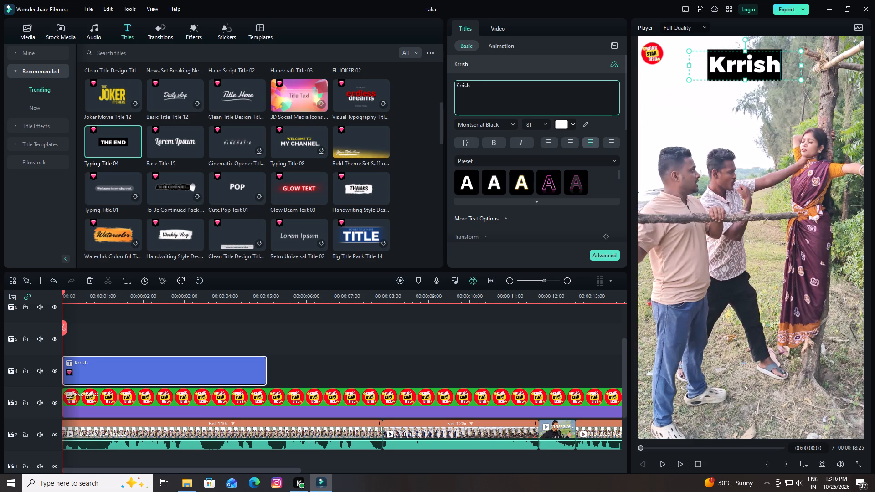
pyautogui.press('space')
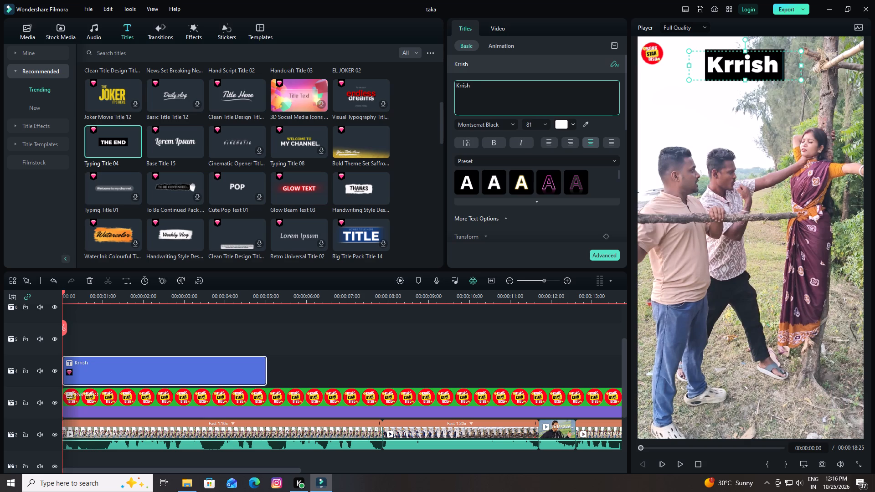
# Switch the input language to Bangla and add the word "বাচাও" after "Krrish" in the title.
pyautogui.click(813, 482)
pyautogui.click(789, 432)
pyautogui.press('b')
pyautogui.press('a')
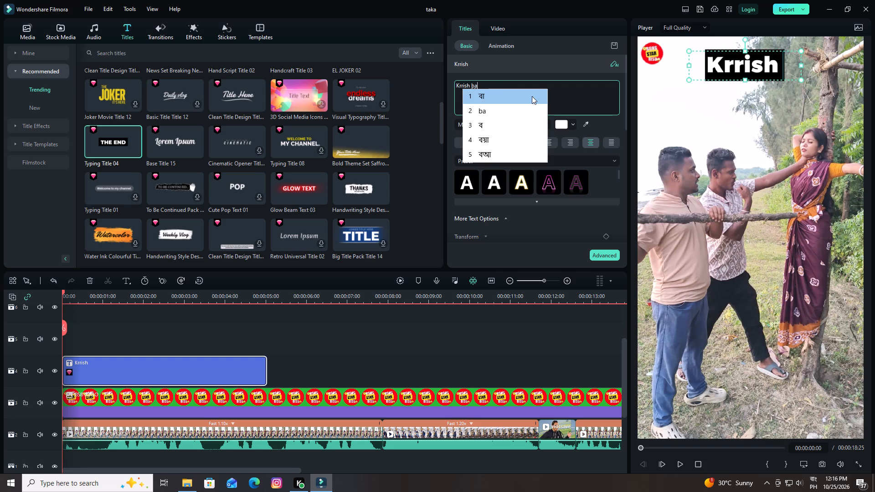
pyautogui.write('chao')
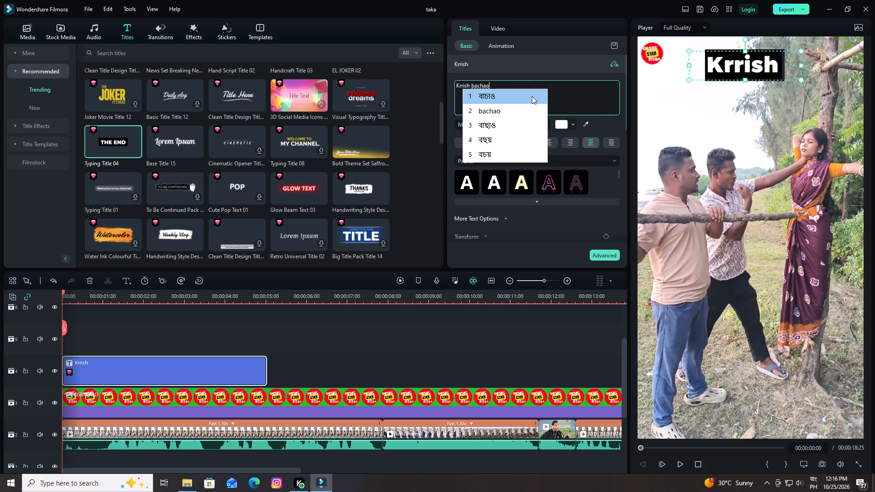
pyautogui.click(527, 97)
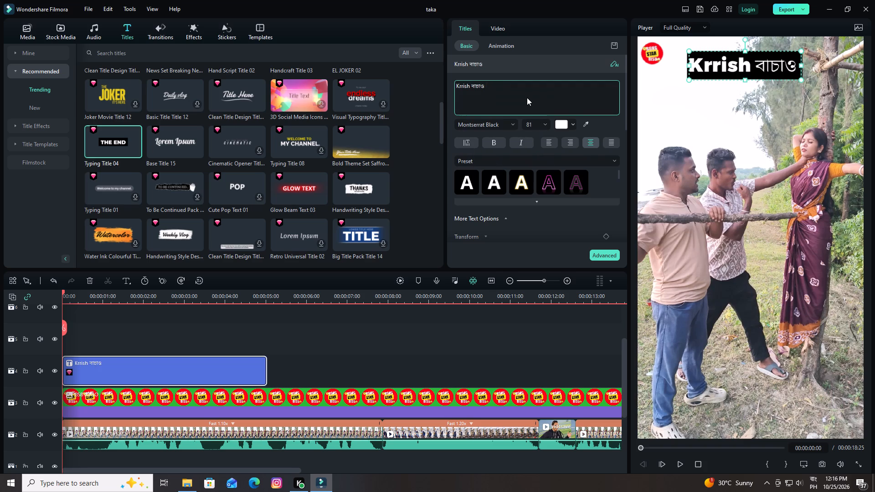
# Select the word "বাচাও" in the title and look through the available fonts from Montserrat Black onward for one that suits it.
pyautogui.moveTo(486, 87); pyautogui.dragTo(482, 87)
pyautogui.moveTo(482, 87); pyautogui.dragTo(472, 85)
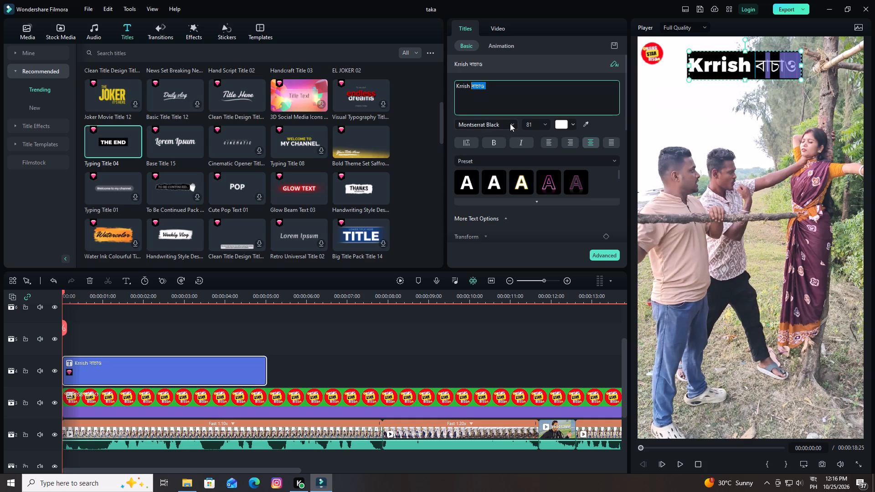
pyautogui.click(510, 123)
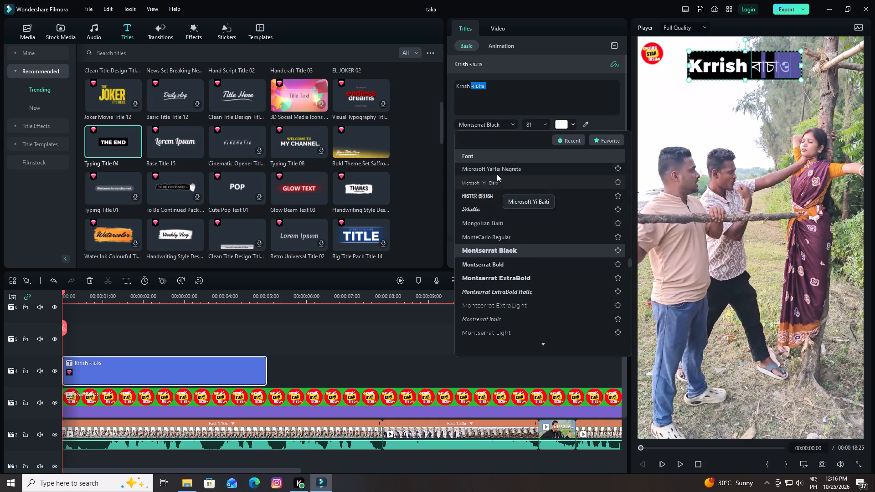
pyautogui.scroll(-1, 486, 241)
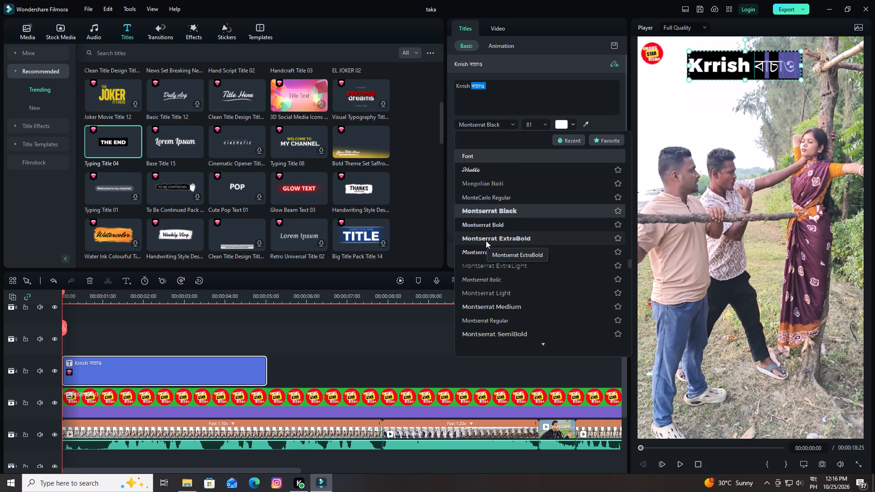
pyautogui.scroll(-5, 486, 241)
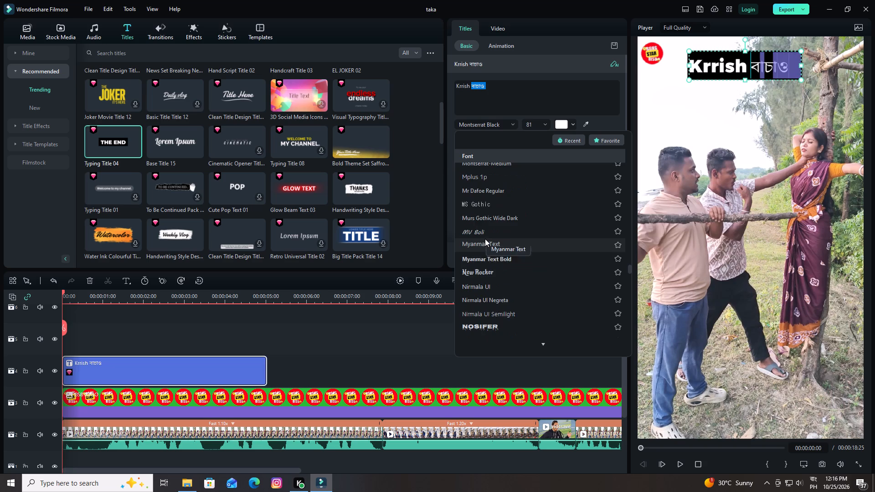
pyautogui.scroll(-4, 485, 239)
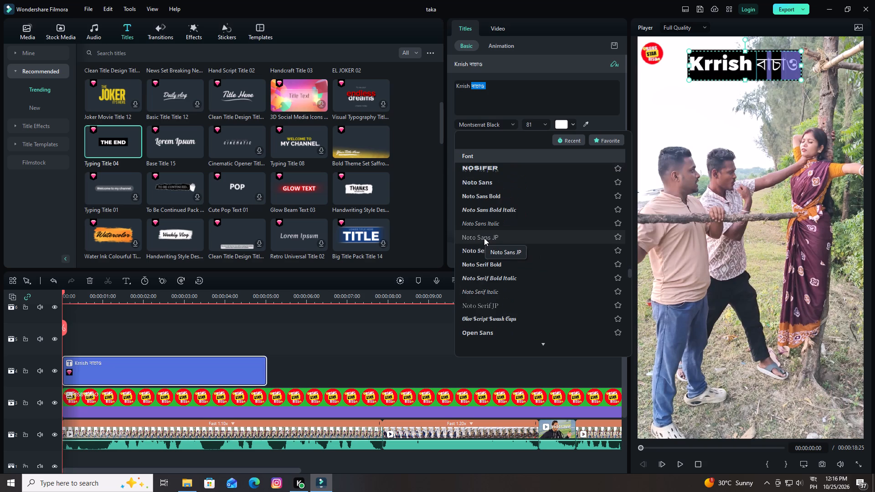
pyautogui.scroll(-5, 484, 238)
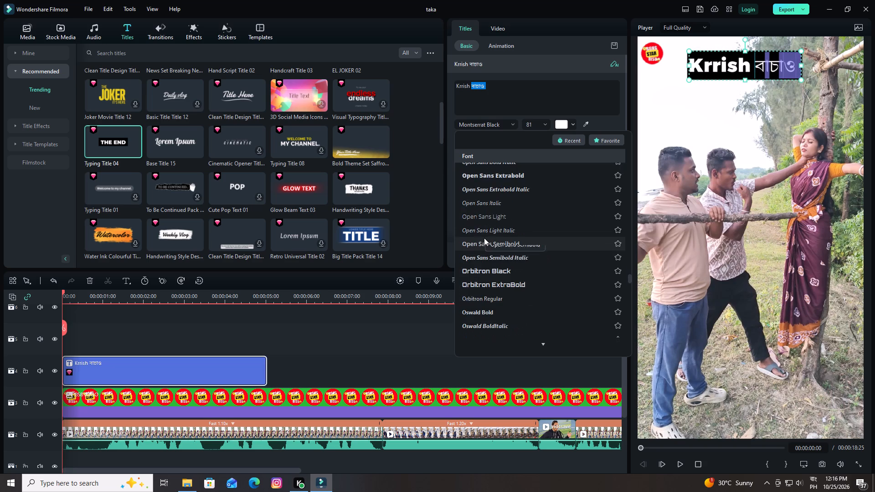
pyautogui.scroll(-4, 484, 237)
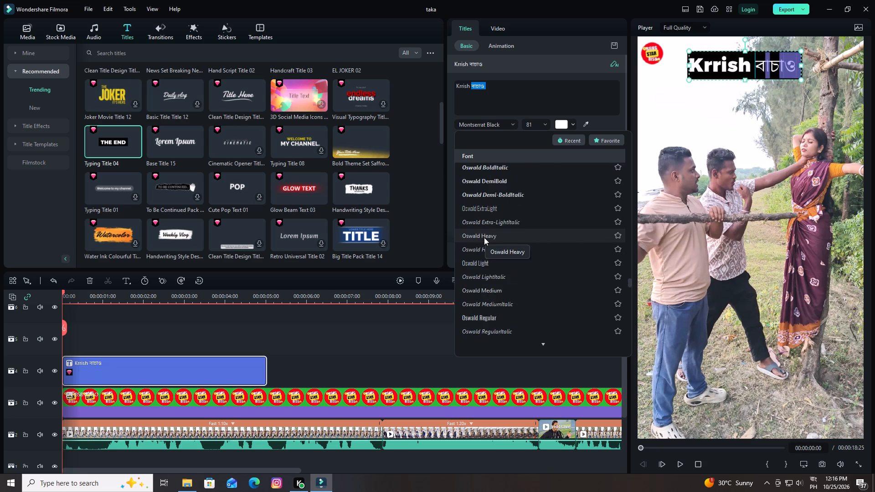
pyautogui.scroll(-12, 484, 237)
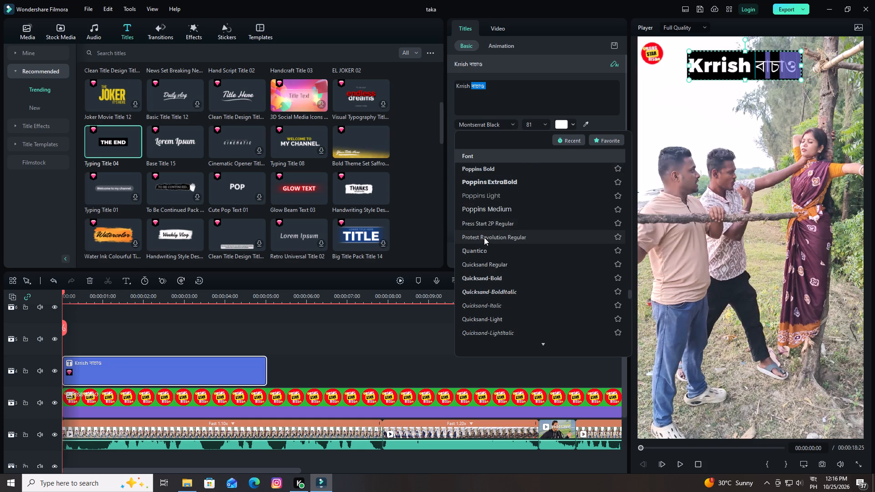
pyautogui.scroll(-6, 484, 237)
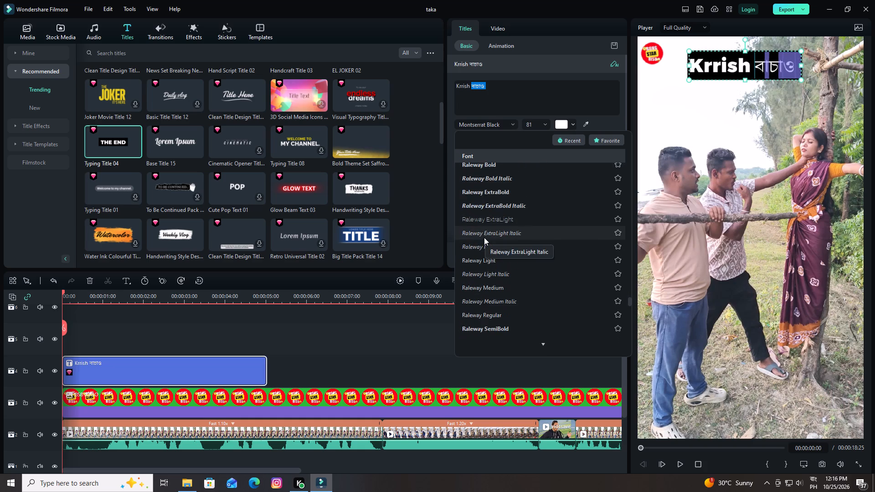
pyautogui.scroll(-5, 484, 237)
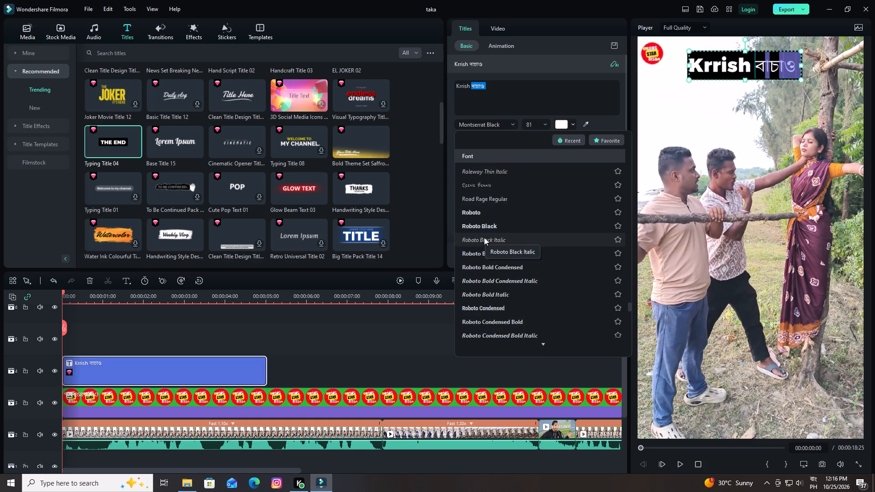
pyautogui.scroll(-7, 484, 237)
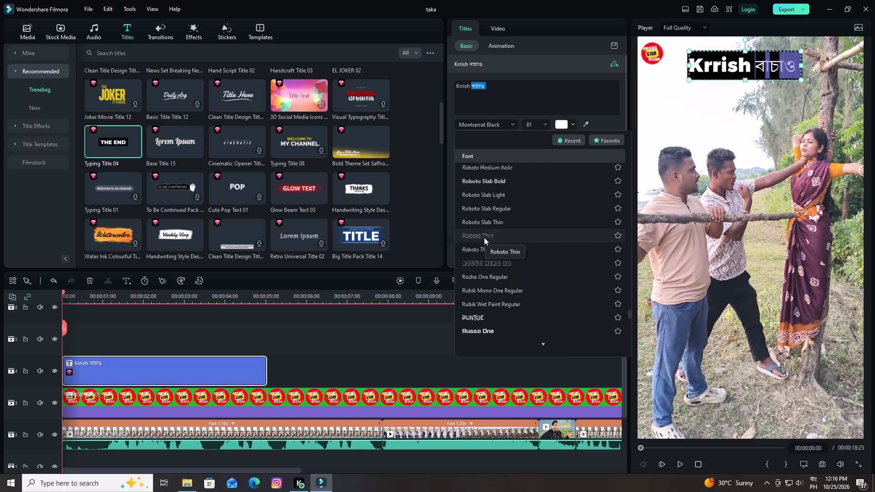
pyautogui.scroll(-6, 484, 237)
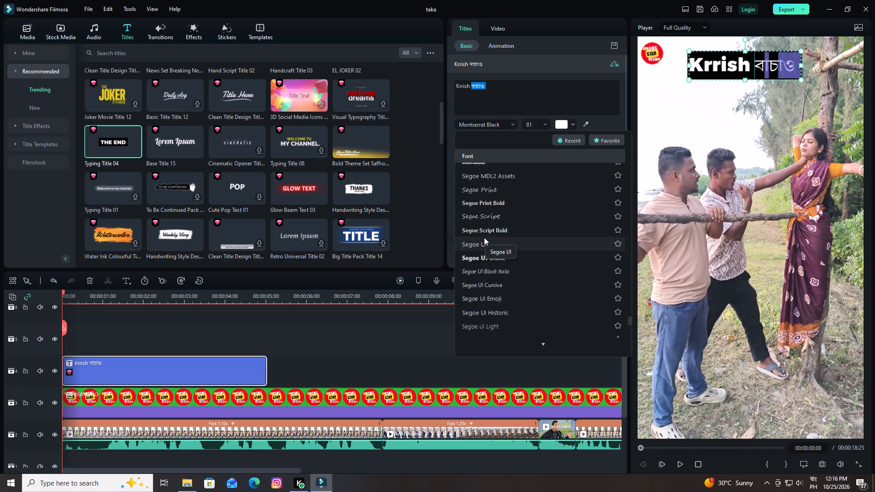
pyautogui.scroll(-6, 484, 237)
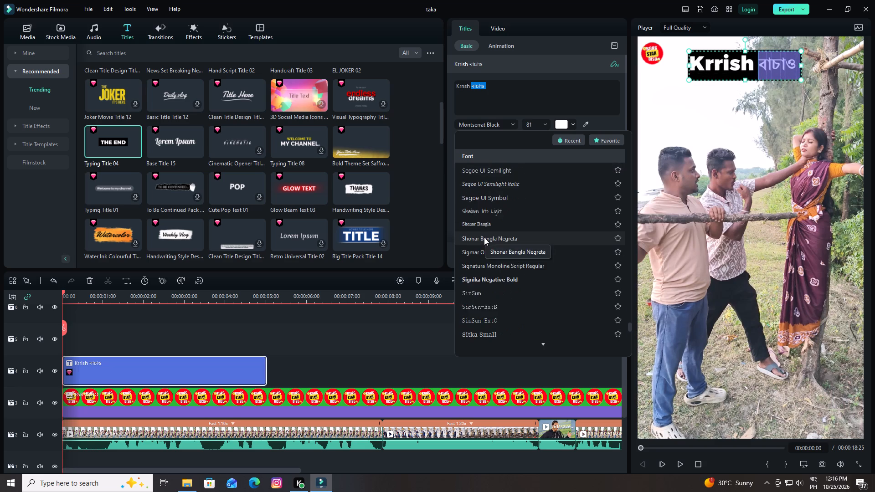
pyautogui.scroll(-1, 484, 237)
pyautogui.scroll(1, 484, 237)
pyautogui.scroll(-1, 484, 237)
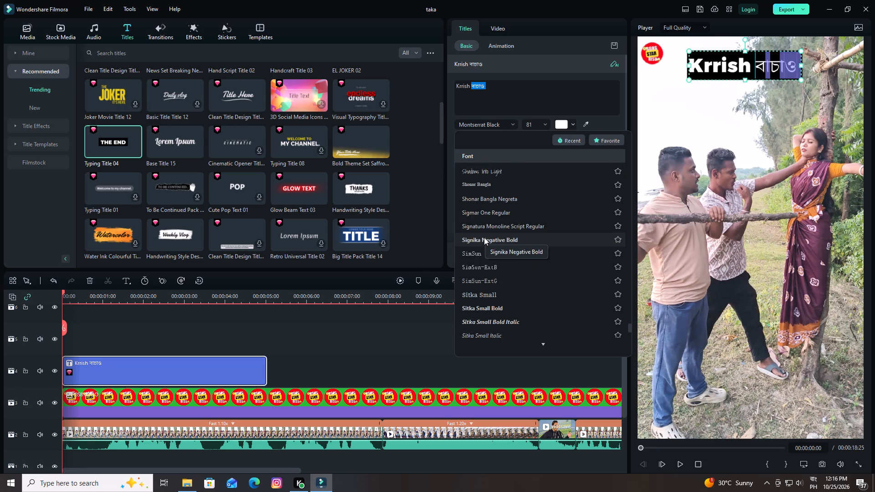
pyautogui.scroll(-4, 484, 237)
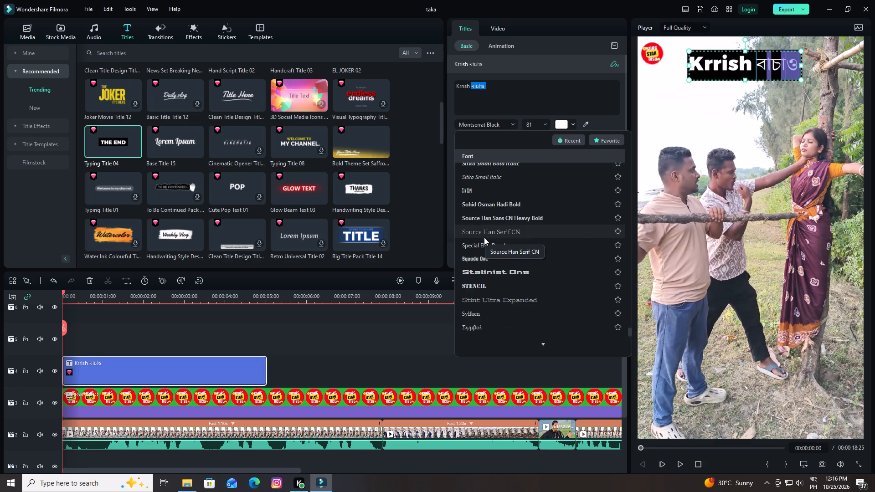
pyautogui.scroll(-3, 484, 237)
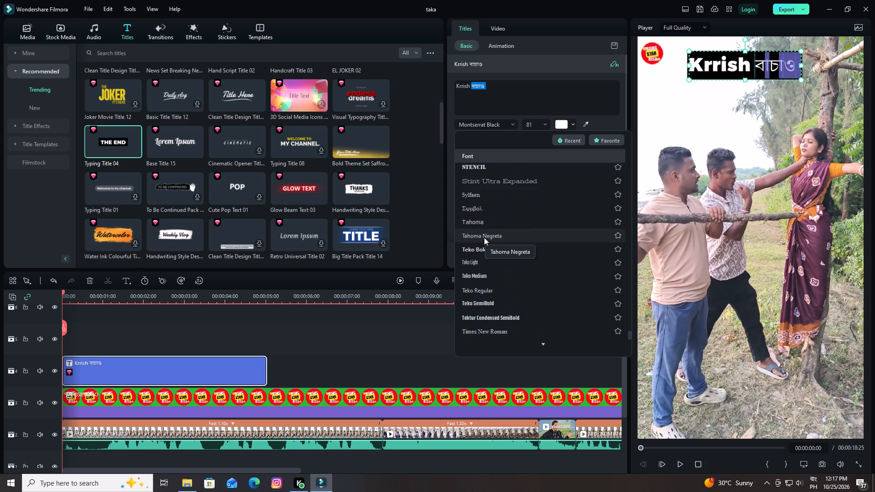
pyautogui.scroll(-6, 484, 237)
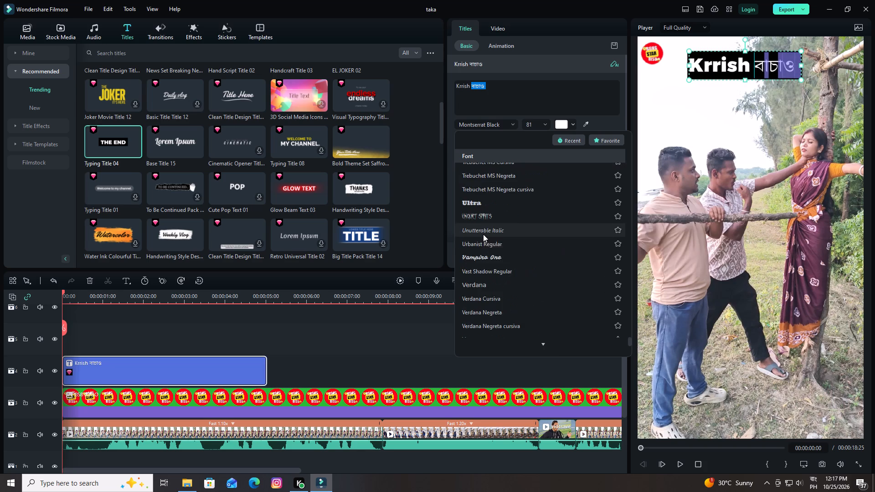
pyautogui.scroll(-4, 483, 234)
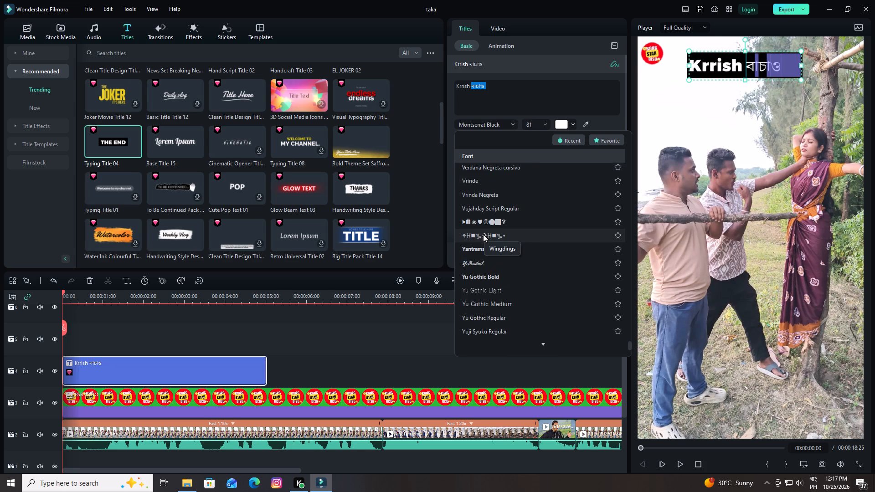
pyautogui.scroll(1, 483, 234)
pyautogui.scroll(-3, 483, 234)
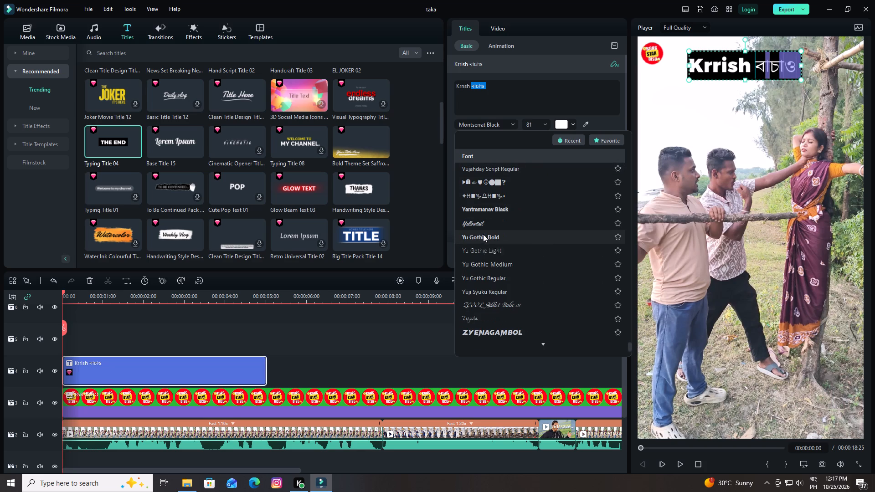
pyautogui.scroll(-5, 483, 234)
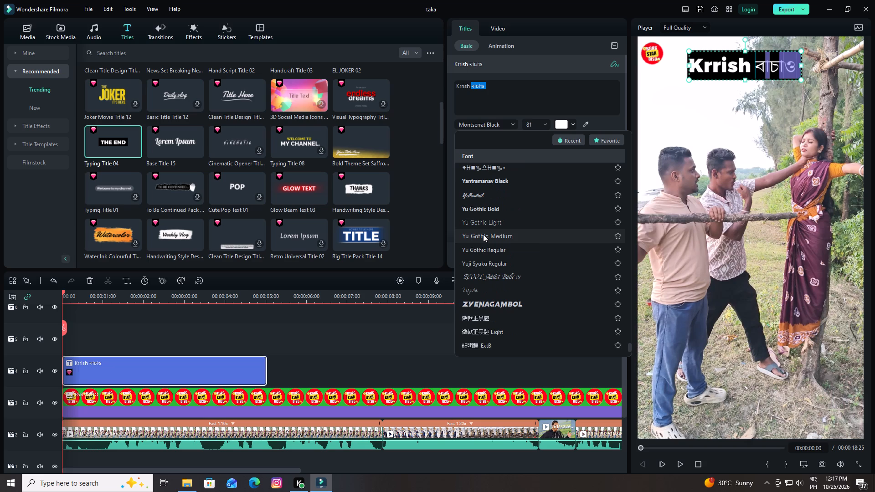
# Set the font of the word "বাচাও" in the title to Sohid Osman Hadi Bold and nudge the title slightly upward.
pyautogui.scroll(-5, 483, 234)
pyautogui.scroll(2, 483, 234)
pyautogui.scroll(-2, 483, 234)
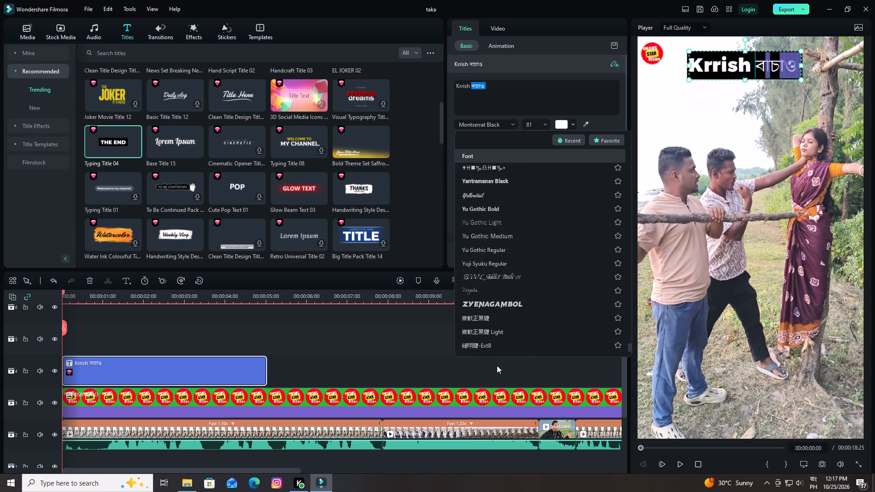
pyautogui.scroll(5, 483, 256)
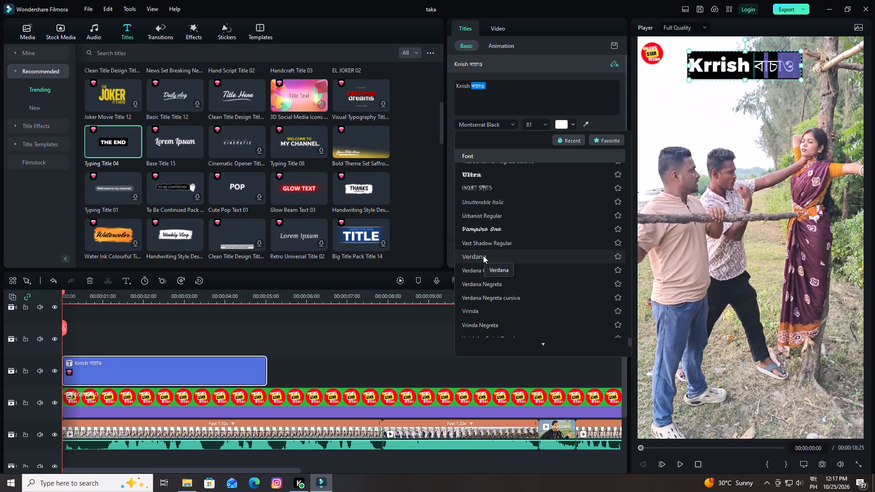
pyautogui.scroll(6, 483, 256)
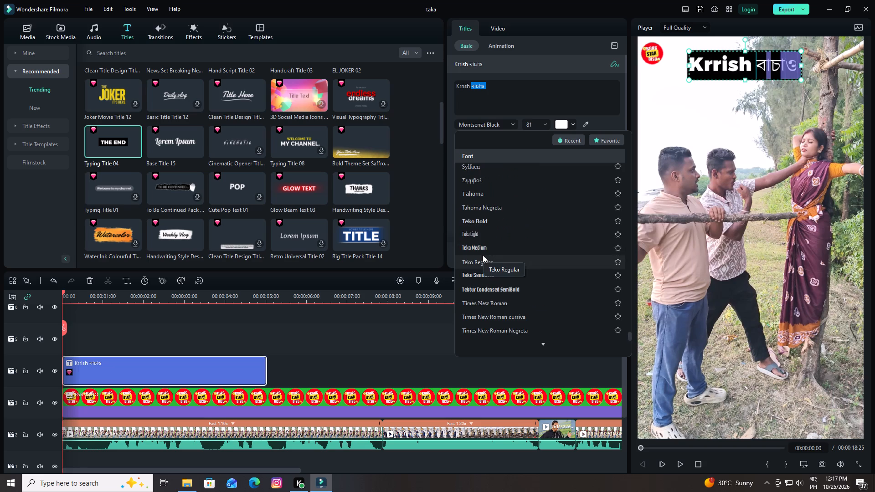
pyautogui.scroll(4, 483, 255)
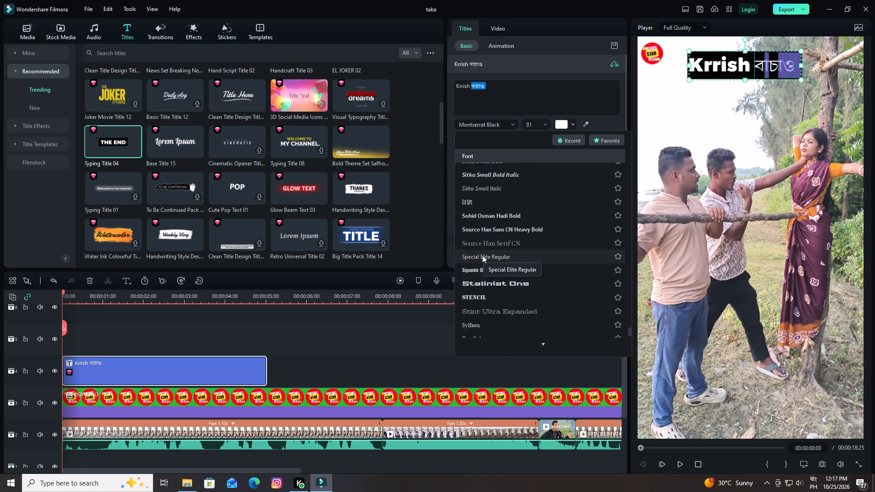
pyautogui.scroll(1, 482, 255)
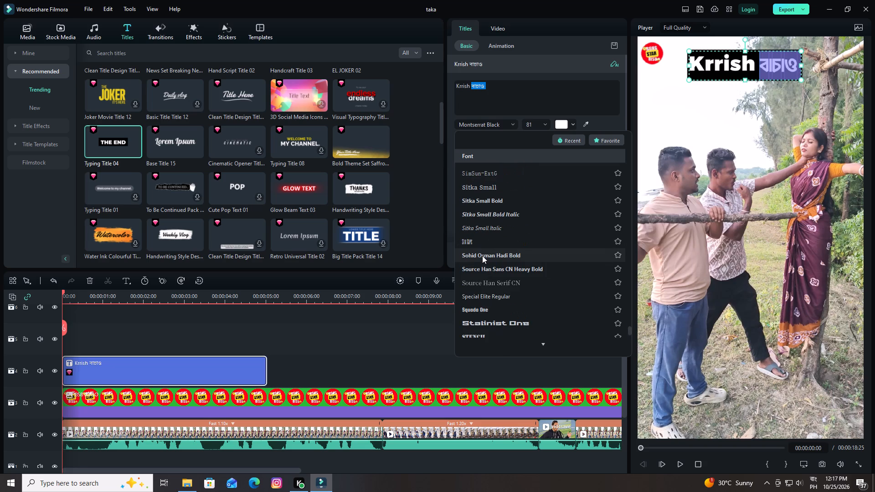
pyautogui.click(482, 256)
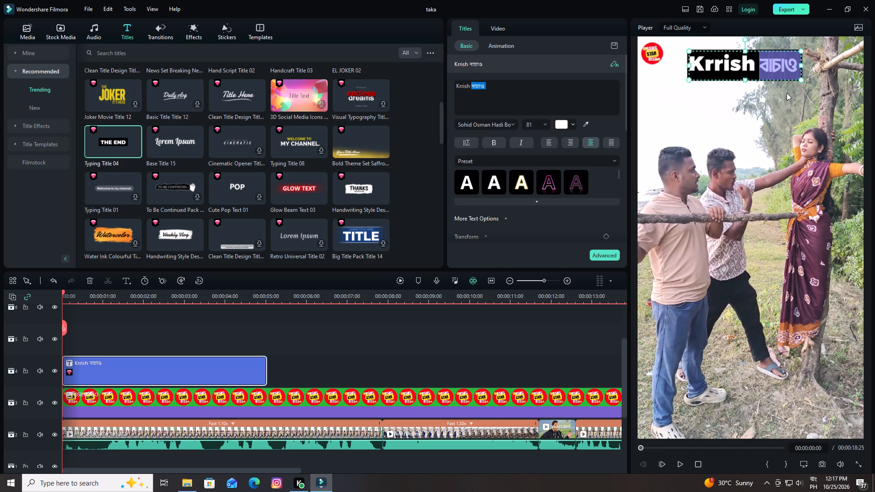
pyautogui.click(787, 93)
pyautogui.click(748, 64)
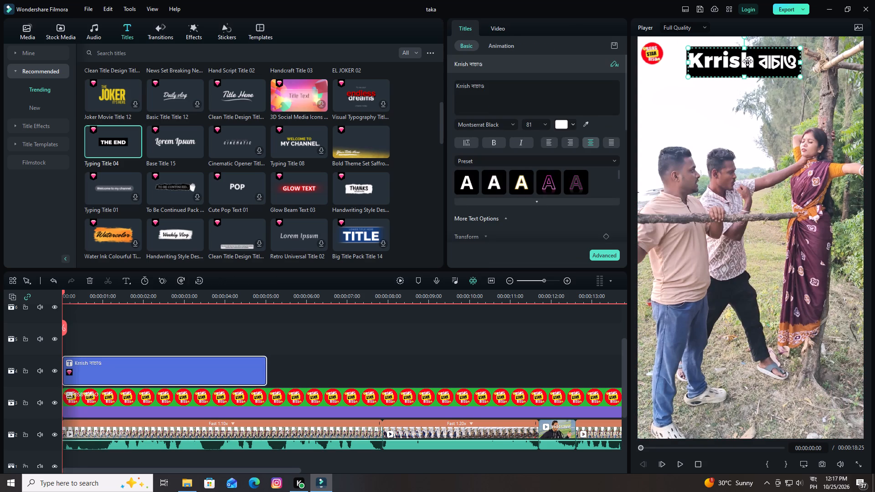
# Preview the title over the opening seconds and review its animation, background, transform and text settings.
pyautogui.press('space')
pyautogui.press('space')
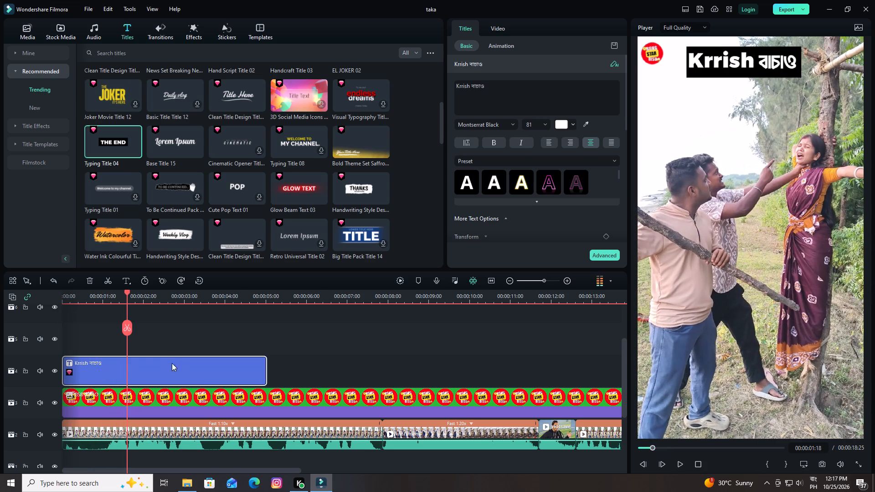
pyautogui.doubleClick(172, 370)
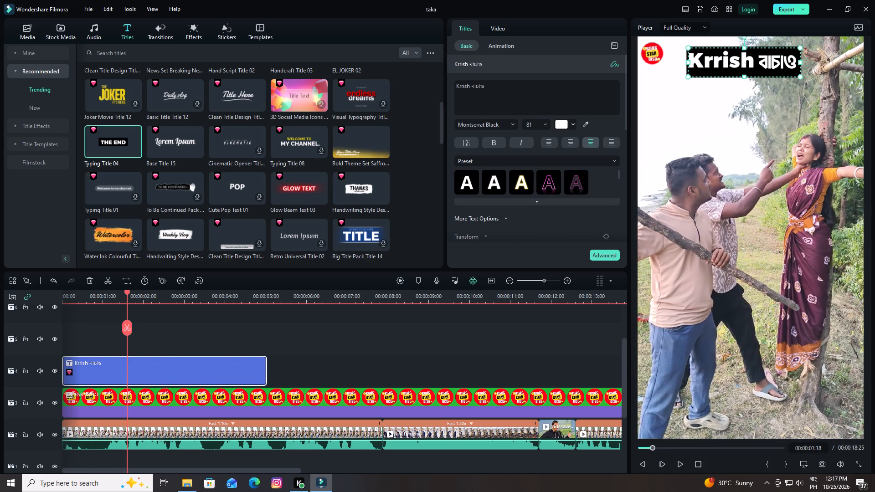
pyautogui.click(499, 48)
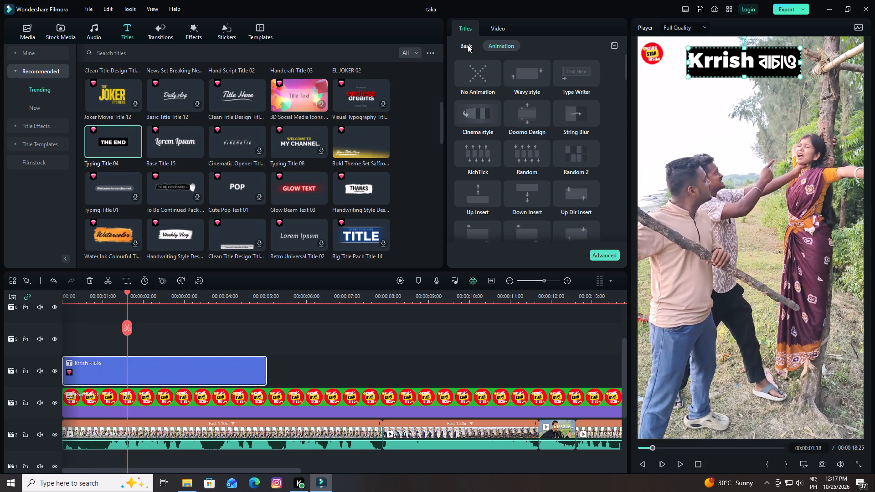
pyautogui.click(468, 45)
pyautogui.scroll(-12, 530, 203)
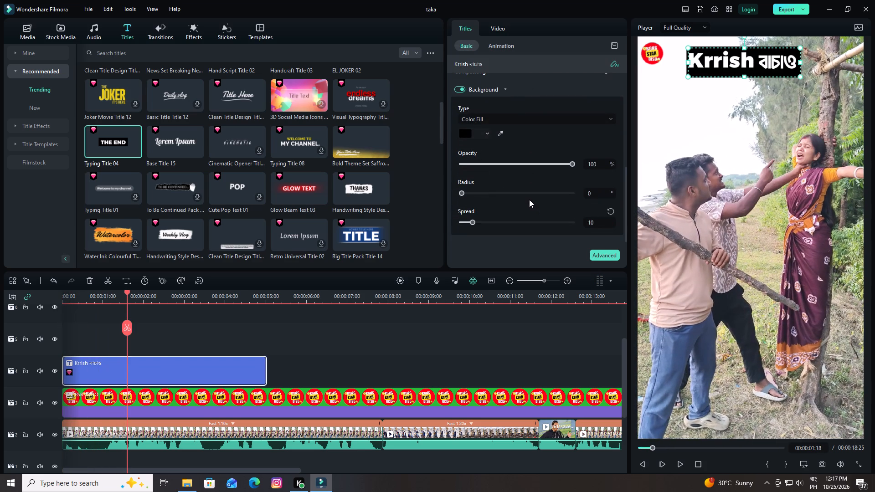
pyautogui.scroll(-7, 529, 200)
pyautogui.moveTo(127, 293); pyautogui.dragTo(4, 343)
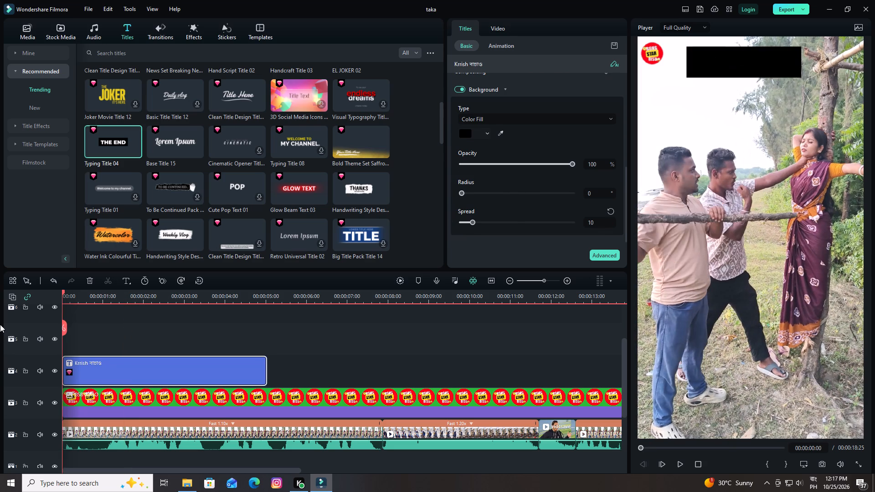
pyautogui.press('space')
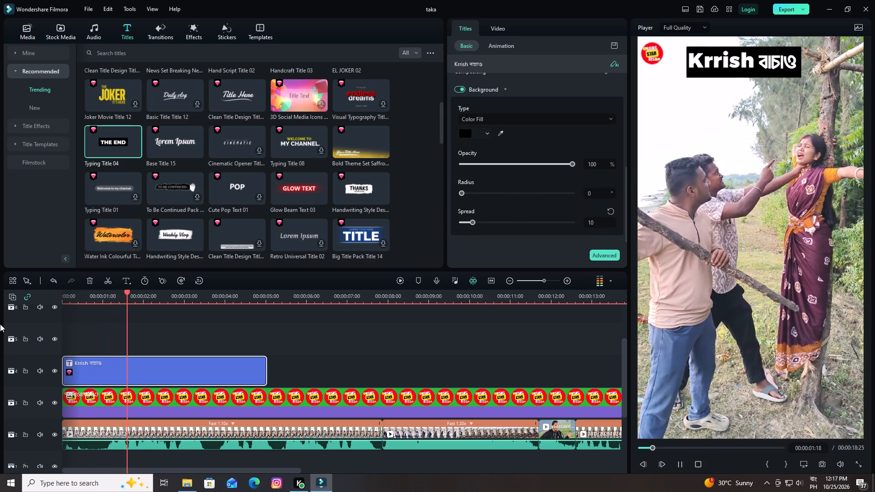
pyautogui.press('space')
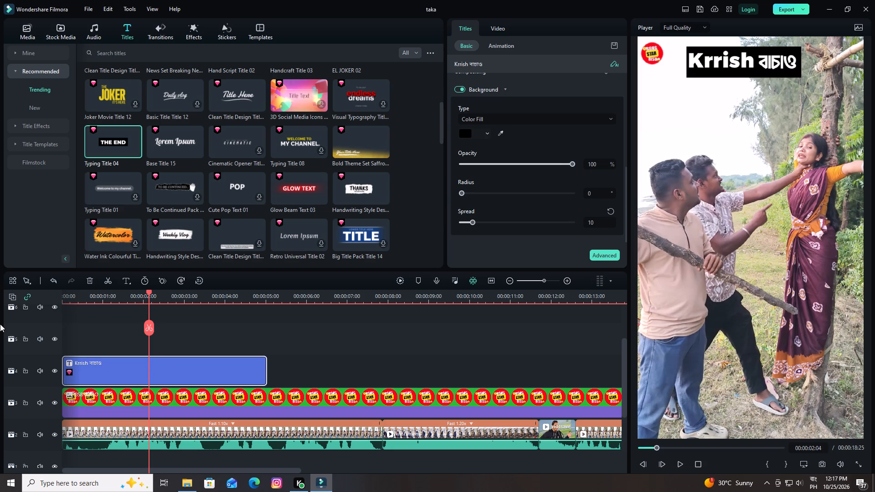
pyautogui.scroll(5, 545, 241)
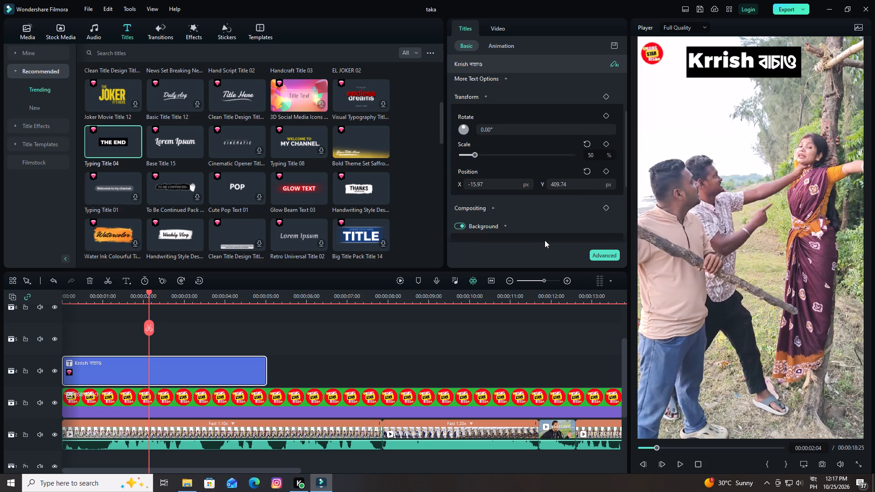
pyautogui.scroll(5, 544, 239)
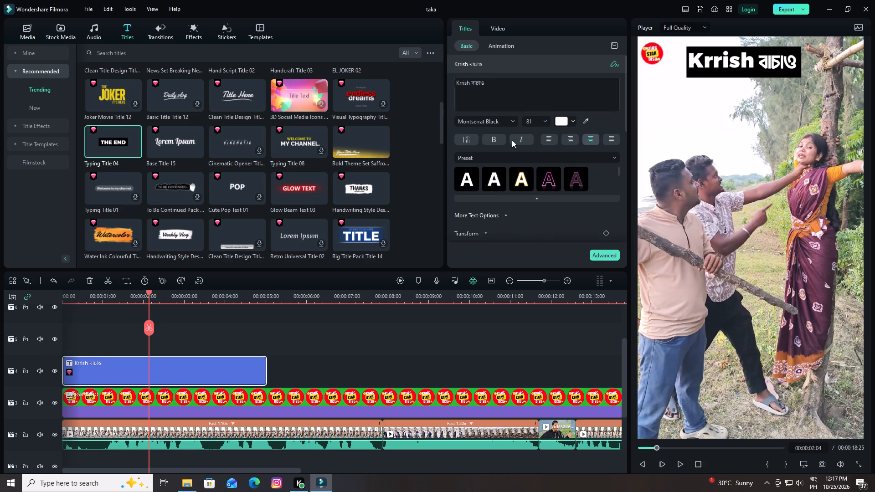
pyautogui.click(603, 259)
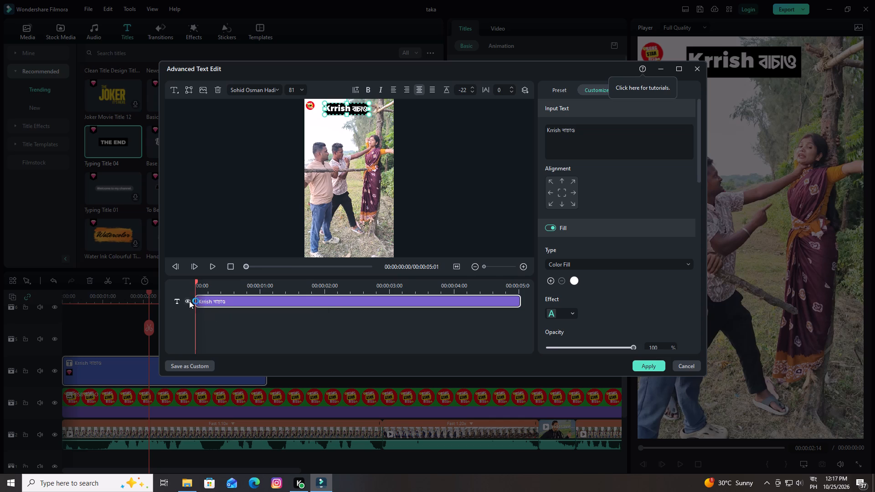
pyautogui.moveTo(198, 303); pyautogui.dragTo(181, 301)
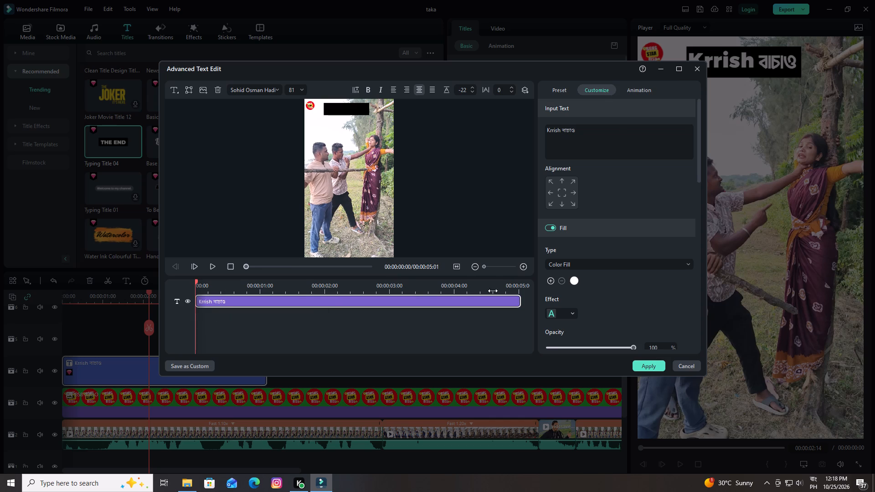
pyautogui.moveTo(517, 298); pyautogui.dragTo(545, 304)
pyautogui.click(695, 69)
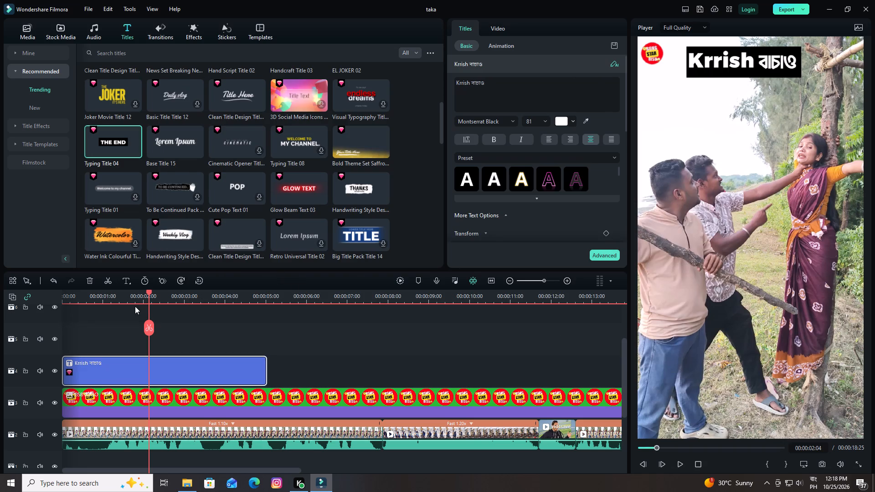
# Replay the opening from the start and extend the title clip on video track 4 to the end of the logo clip.
pyautogui.moveTo(149, 293); pyautogui.dragTo(9, 338)
pyautogui.press('space')
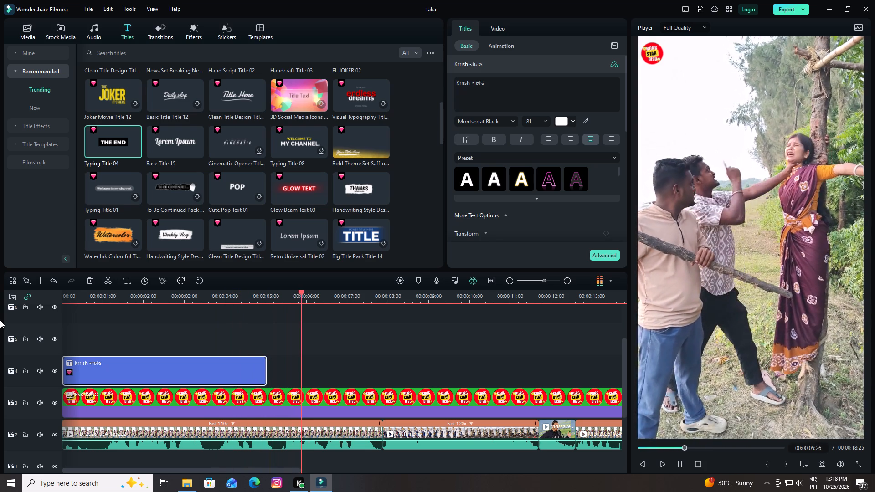
pyautogui.press('space')
pyautogui.scroll(-2, 88, 355)
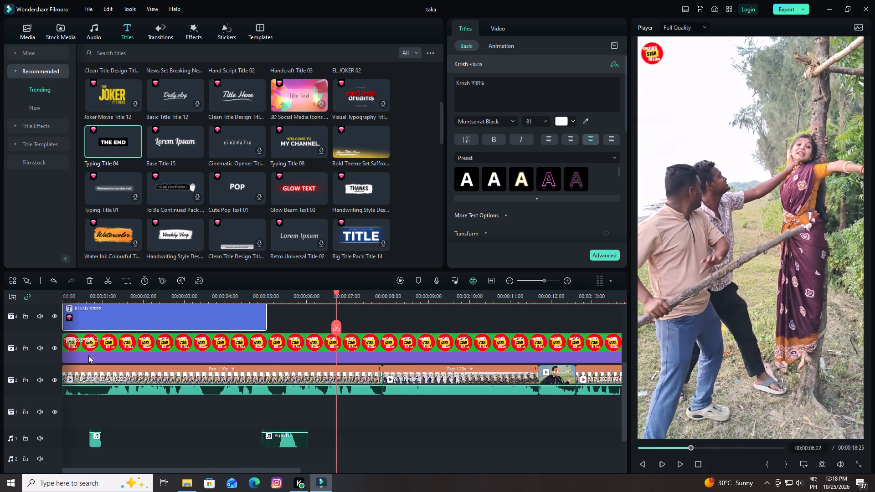
pyautogui.scroll(1, 88, 354)
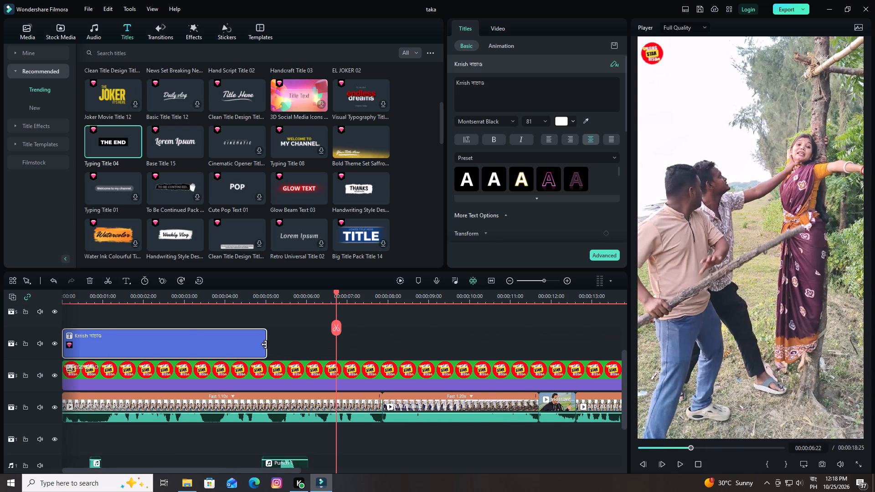
pyautogui.moveTo(264, 344); pyautogui.dragTo(708, 350)
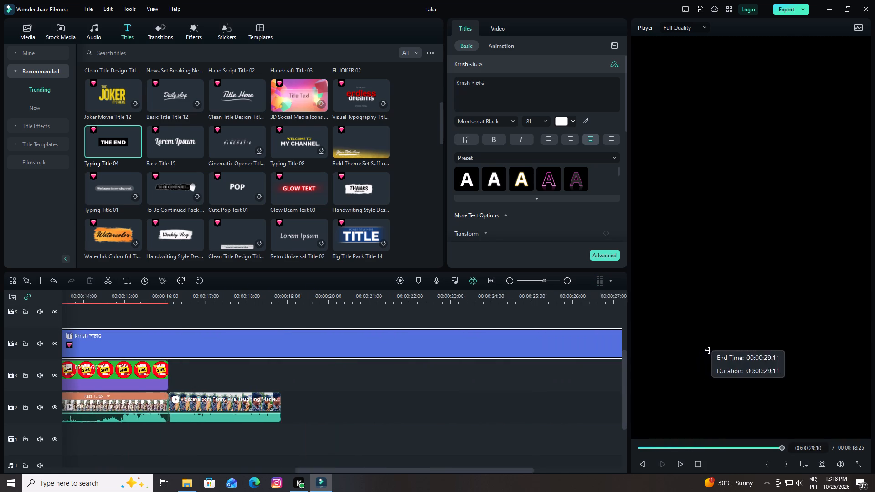
pyautogui.moveTo(708, 350); pyautogui.dragTo(149, 382)
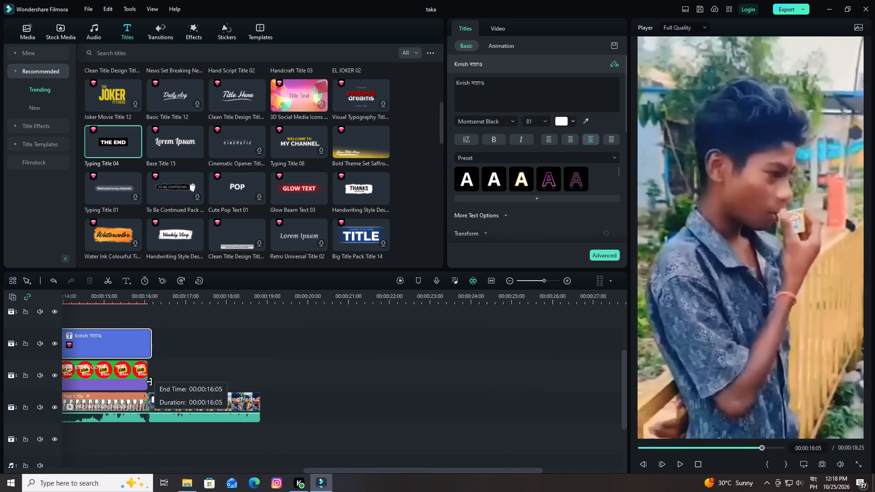
pyautogui.moveTo(149, 382); pyautogui.dragTo(144, 383)
pyautogui.scroll(1, 230, 342)
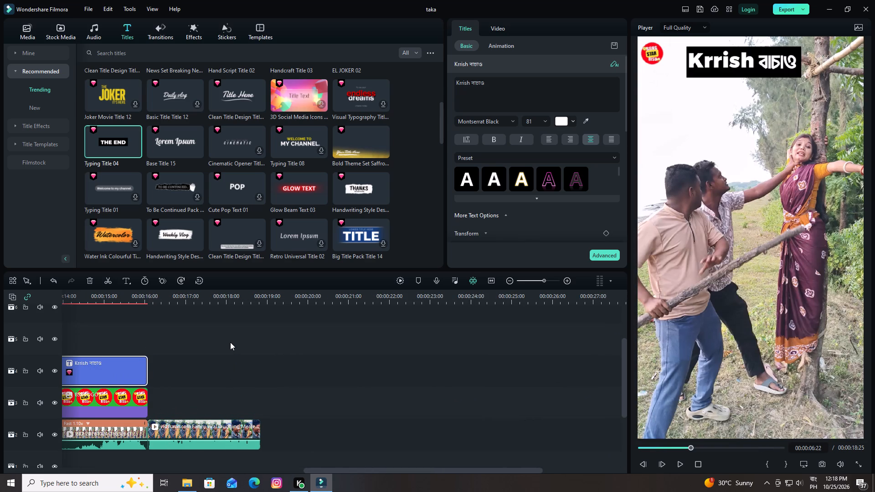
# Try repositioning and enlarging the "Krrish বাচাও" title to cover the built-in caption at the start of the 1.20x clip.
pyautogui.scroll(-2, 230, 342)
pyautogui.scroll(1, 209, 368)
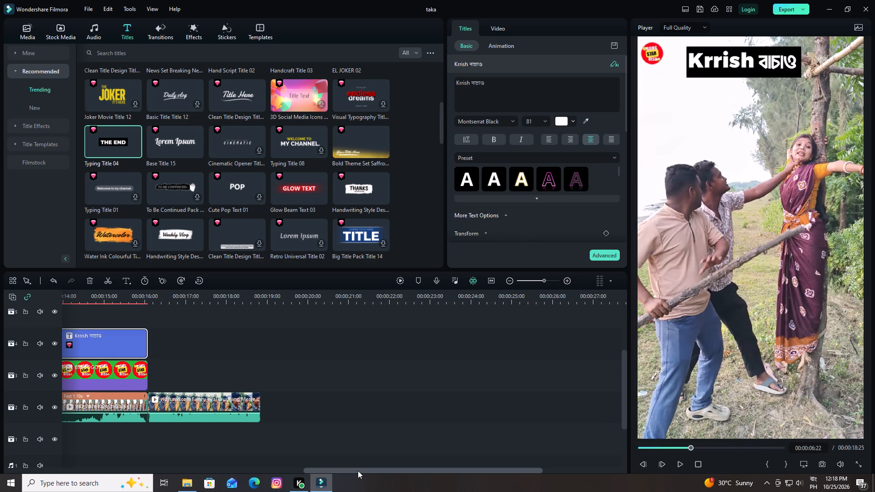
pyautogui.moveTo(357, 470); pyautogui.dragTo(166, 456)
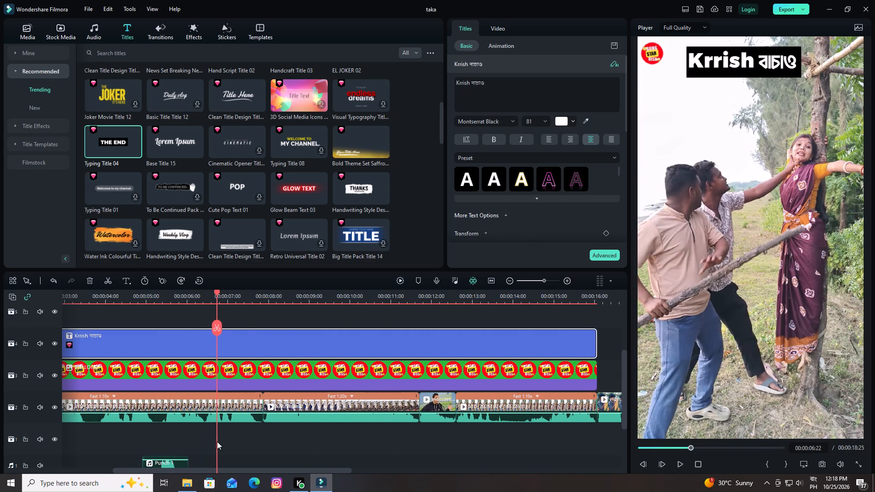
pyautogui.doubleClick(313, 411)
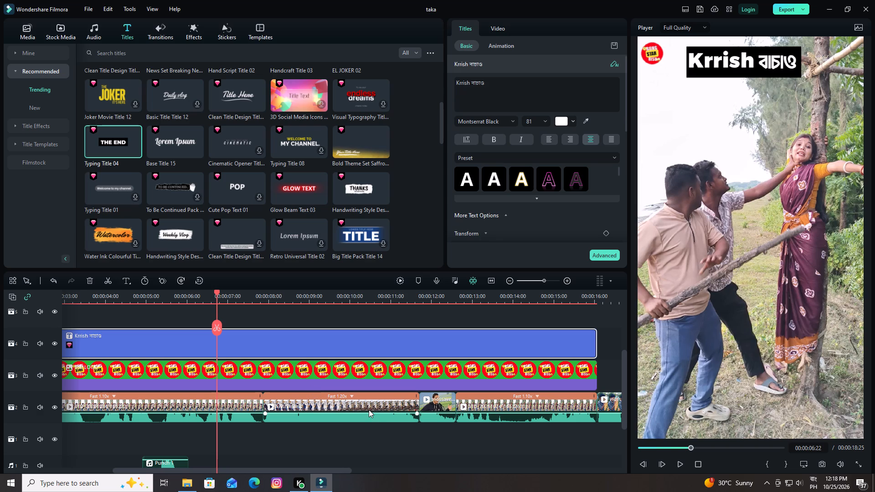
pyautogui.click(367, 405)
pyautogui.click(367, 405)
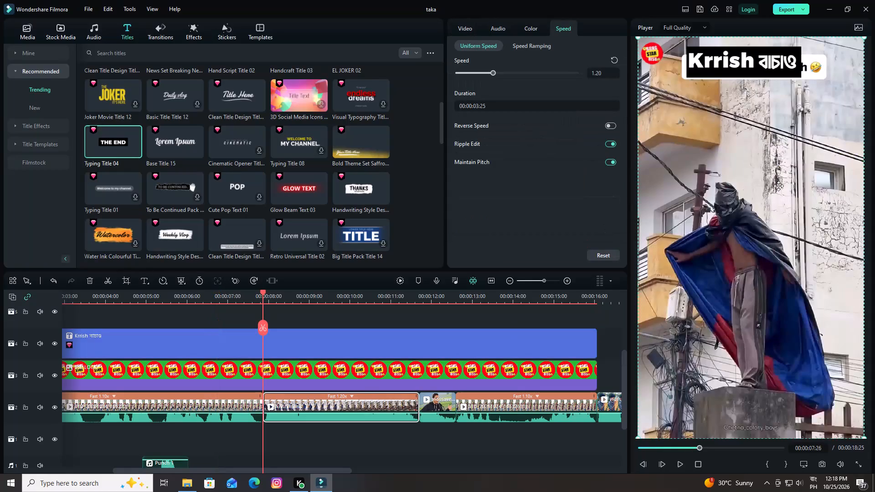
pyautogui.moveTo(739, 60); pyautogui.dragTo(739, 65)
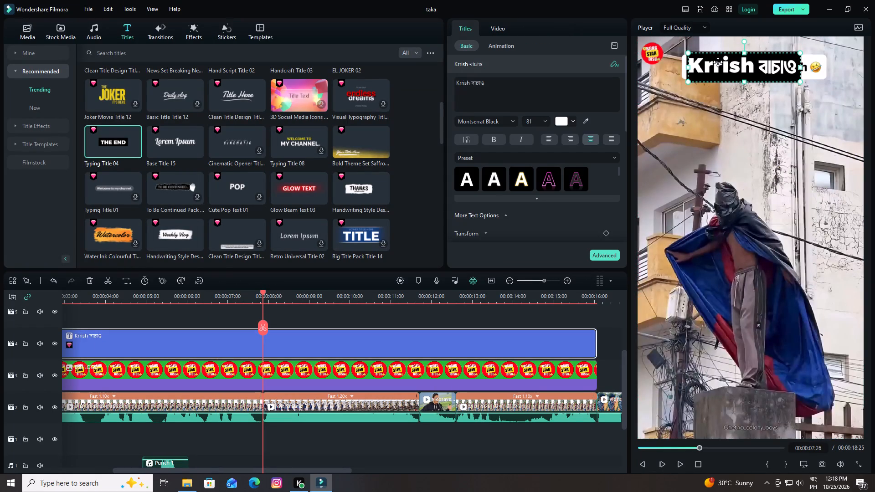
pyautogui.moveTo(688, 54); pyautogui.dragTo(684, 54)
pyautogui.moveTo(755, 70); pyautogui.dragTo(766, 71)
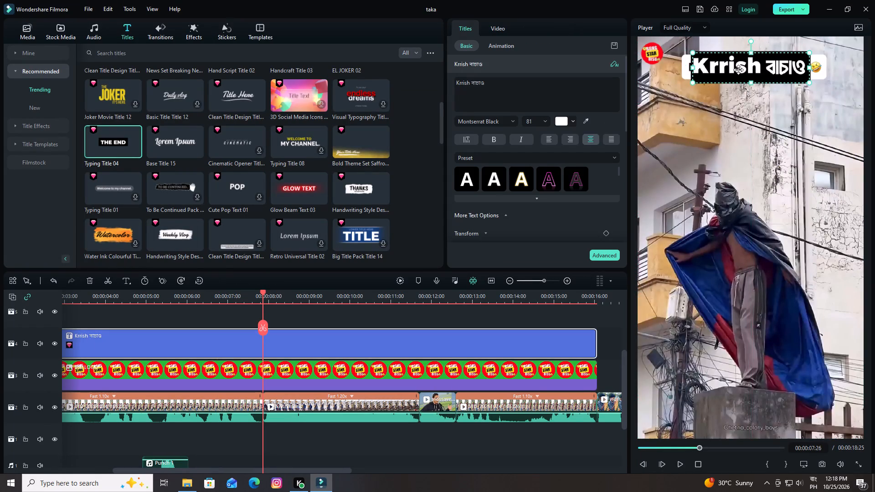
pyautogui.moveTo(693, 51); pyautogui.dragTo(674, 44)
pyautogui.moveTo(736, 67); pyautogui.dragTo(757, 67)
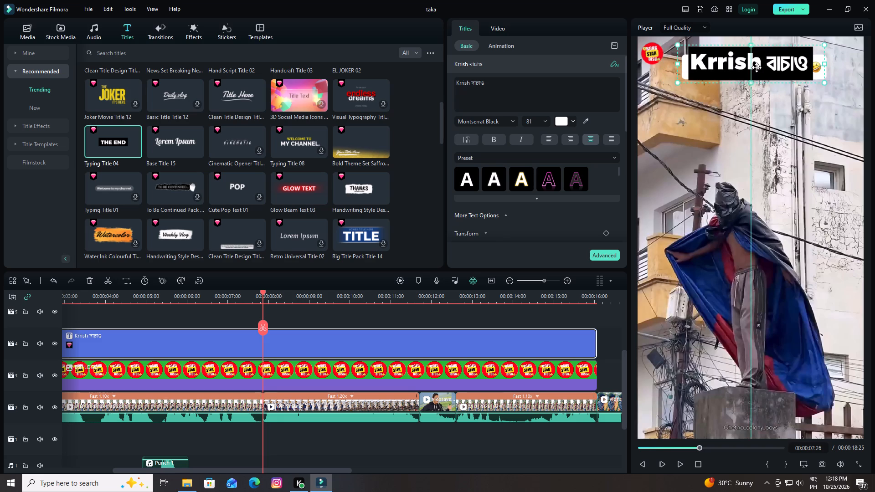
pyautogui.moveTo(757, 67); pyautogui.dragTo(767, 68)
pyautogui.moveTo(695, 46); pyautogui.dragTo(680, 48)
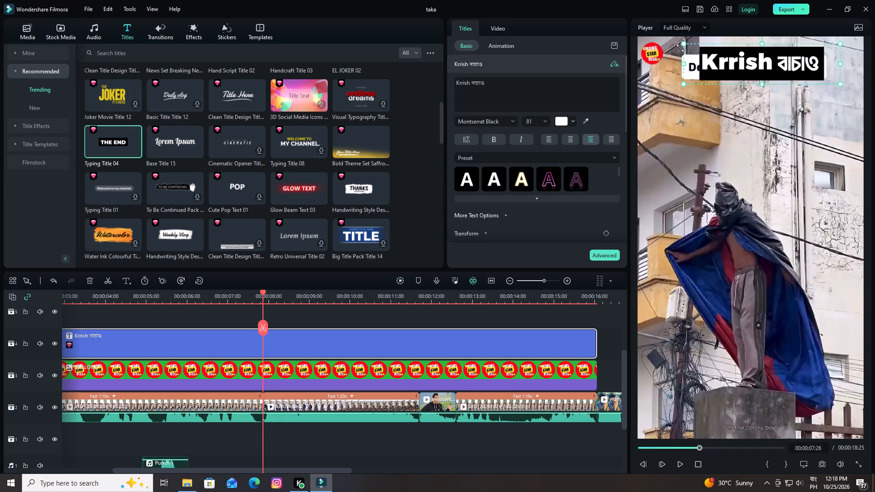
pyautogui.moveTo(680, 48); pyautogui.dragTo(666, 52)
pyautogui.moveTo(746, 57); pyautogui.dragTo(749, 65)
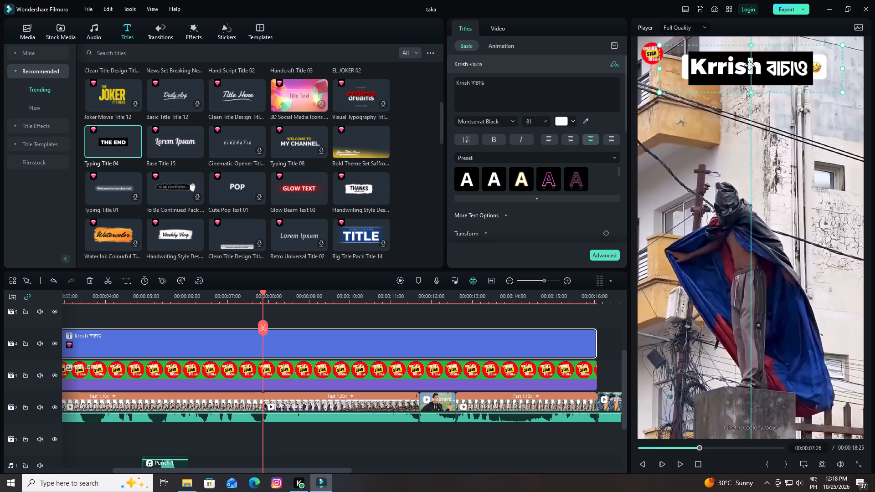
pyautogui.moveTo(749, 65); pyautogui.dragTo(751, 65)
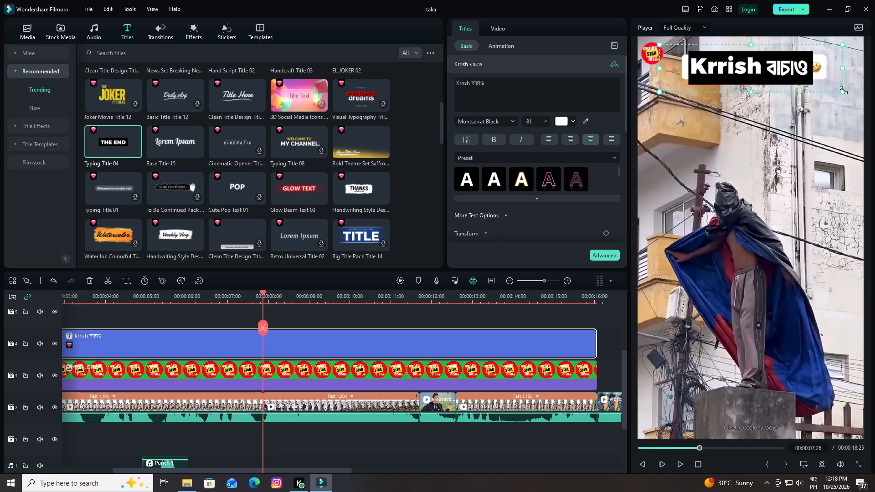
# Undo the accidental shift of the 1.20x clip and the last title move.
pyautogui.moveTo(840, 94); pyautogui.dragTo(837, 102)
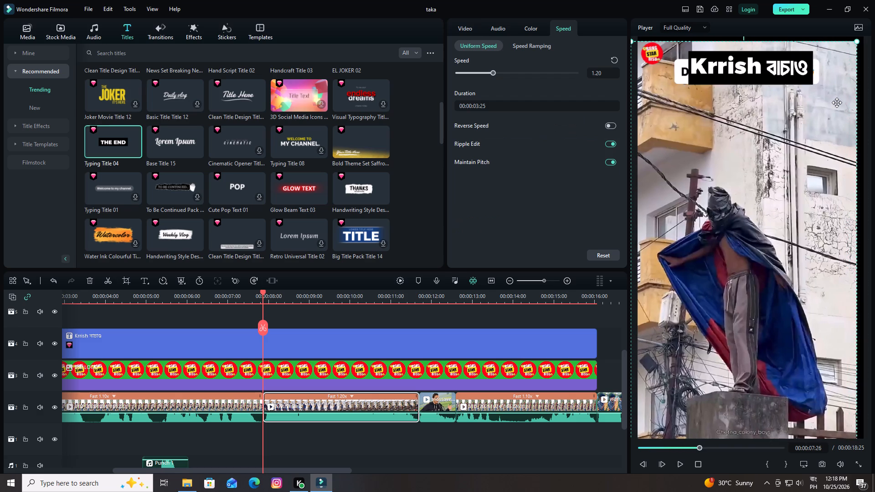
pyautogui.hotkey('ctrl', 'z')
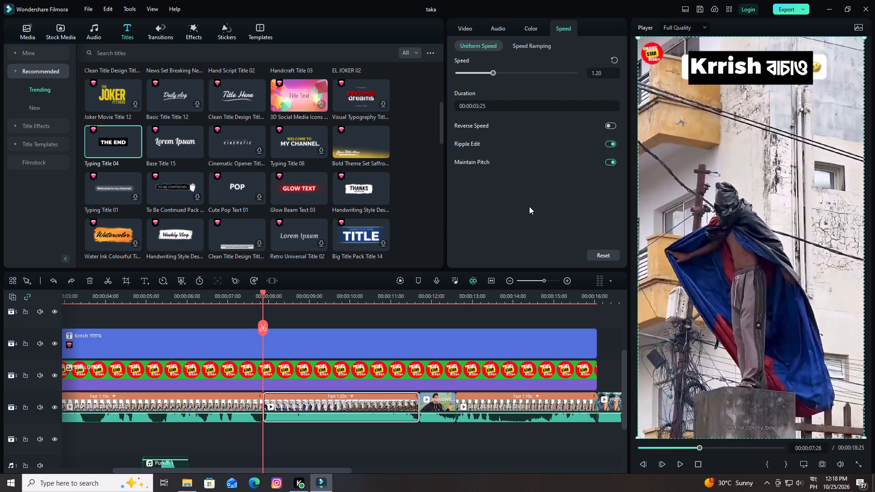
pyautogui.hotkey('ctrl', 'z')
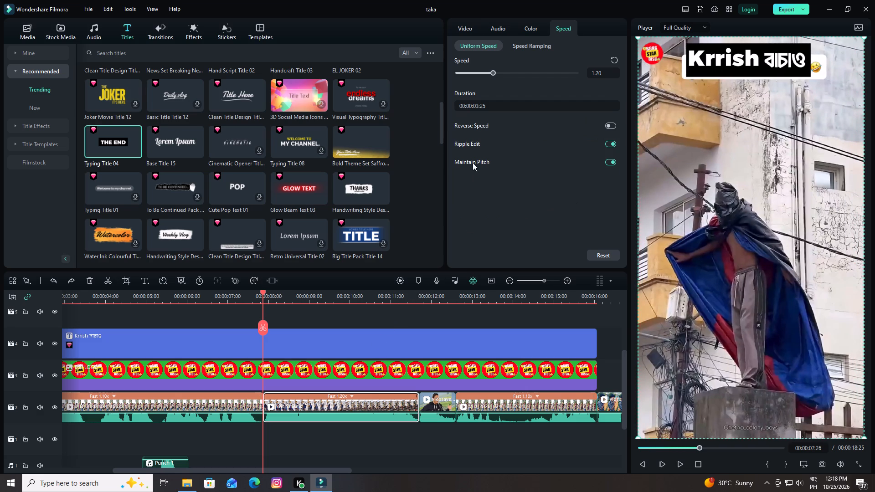
# Copy the text "Krrish বাচাও" from the title and delete the title clip from video track 4.
pyautogui.scroll(4, 473, 163)
pyautogui.doubleClick(288, 345)
pyautogui.moveTo(495, 81); pyautogui.dragTo(487, 82)
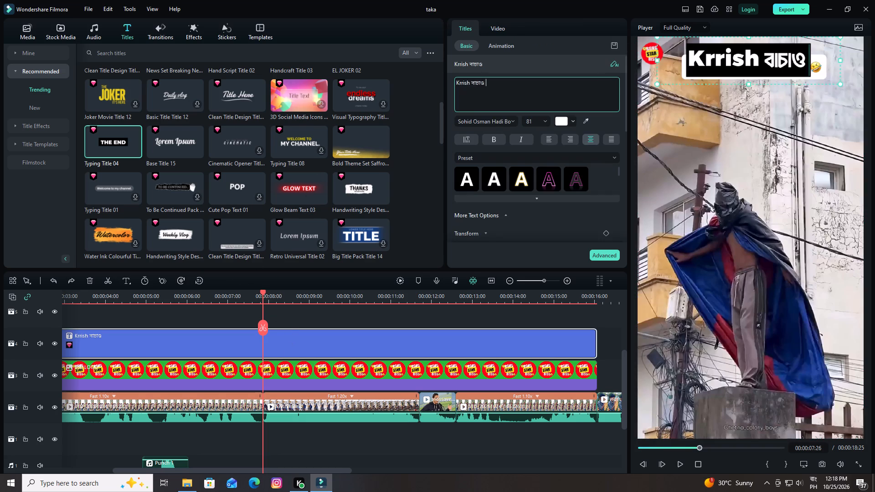
pyautogui.moveTo(487, 82); pyautogui.dragTo(452, 87)
pyautogui.click(452, 87)
pyautogui.moveTo(495, 83); pyautogui.dragTo(456, 84)
pyautogui.hotkey('ctrl', 'c')
pyautogui.click(419, 338)
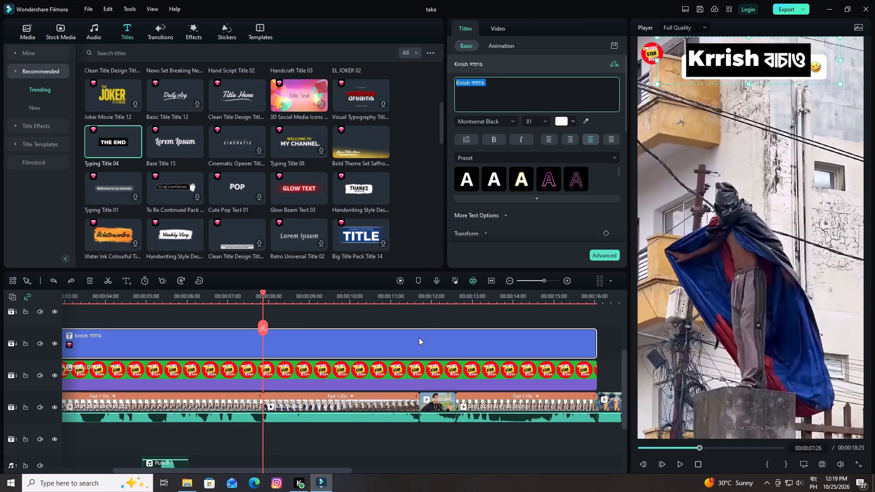
pyautogui.press('Delete')
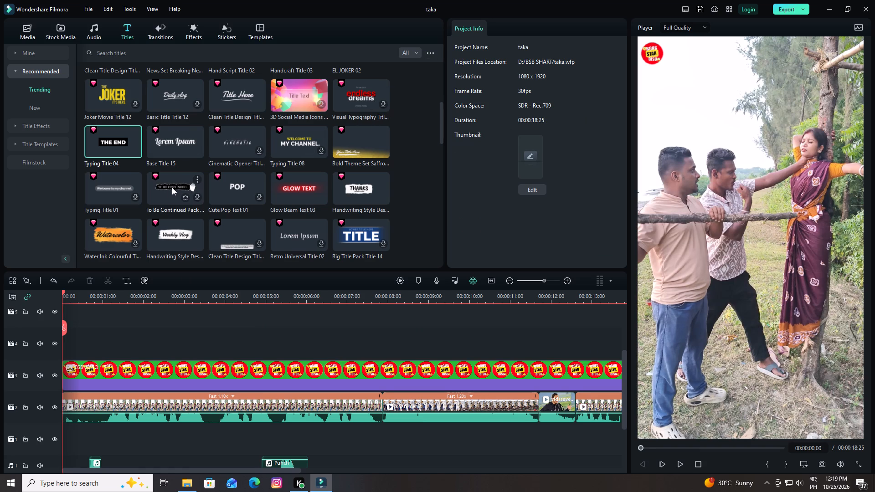
# Preview the Typing Title 06, Handwriting Style, Clean Title Design and Social Media Subscribe title templates for a suitable replacement.
pyautogui.scroll(-1, 260, 180)
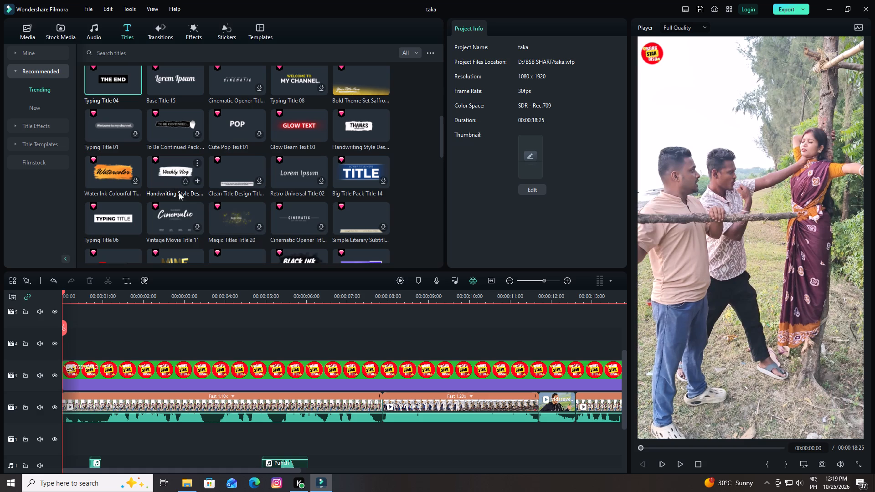
pyautogui.doubleClick(125, 217)
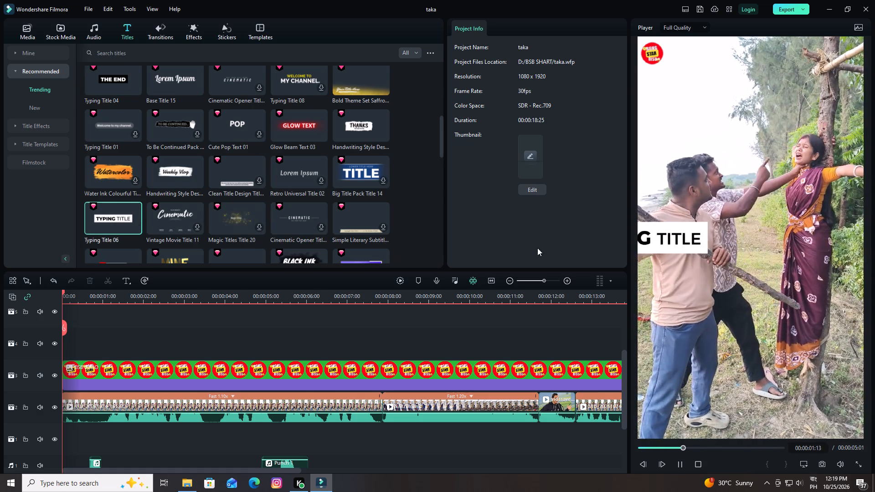
pyautogui.moveTo(679, 236); pyautogui.dragTo(760, 218)
pyautogui.moveTo(678, 240); pyautogui.dragTo(706, 237)
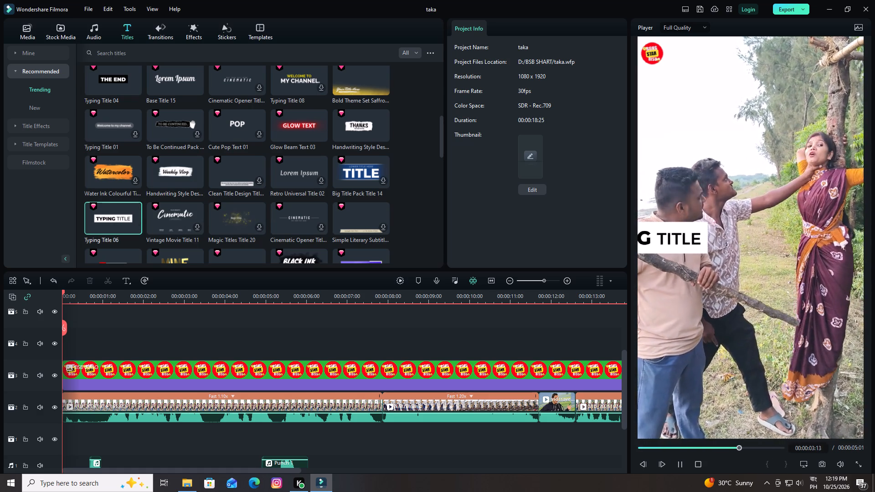
pyautogui.moveTo(706, 237); pyautogui.dragTo(708, 237)
pyautogui.doubleClick(170, 179)
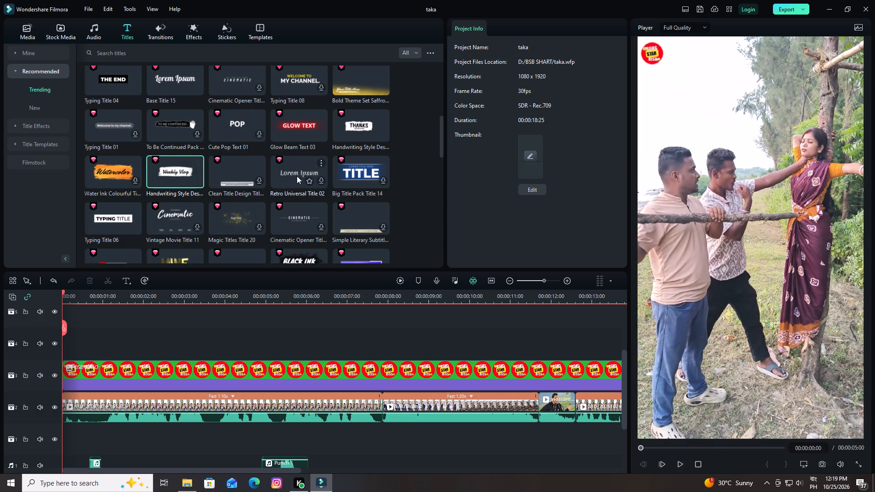
pyautogui.doubleClick(225, 177)
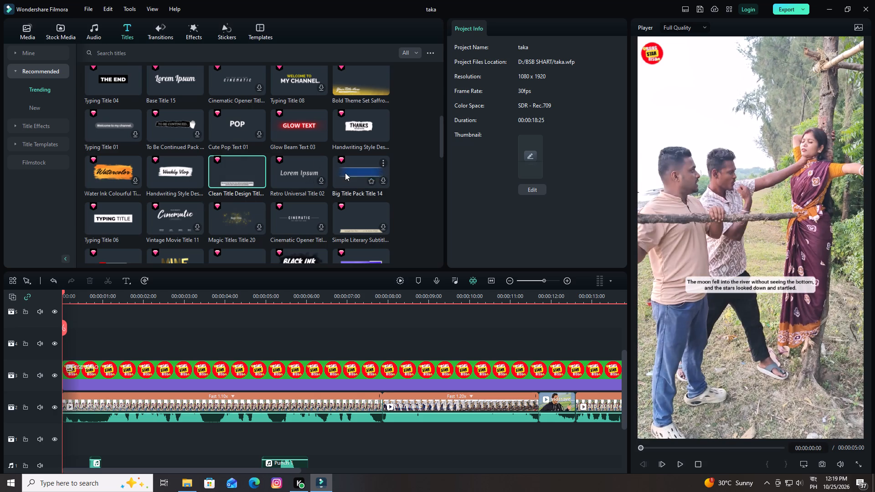
pyautogui.scroll(-2, 344, 171)
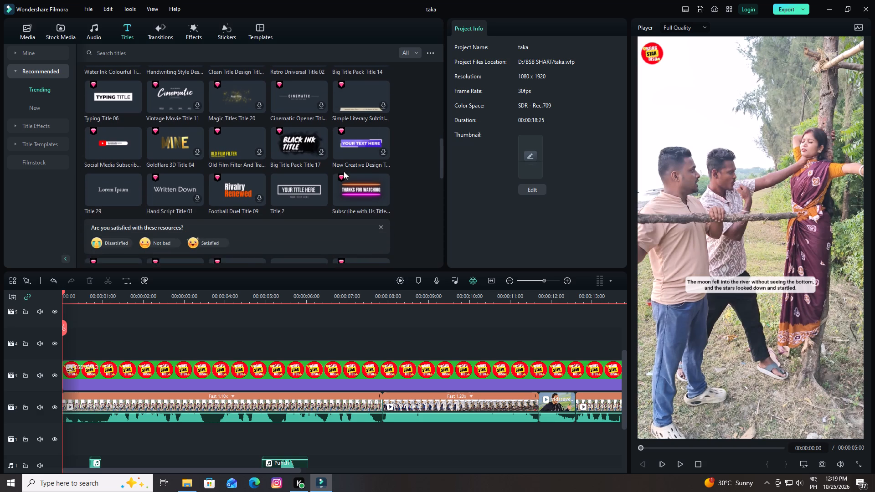
pyautogui.doubleClick(118, 140)
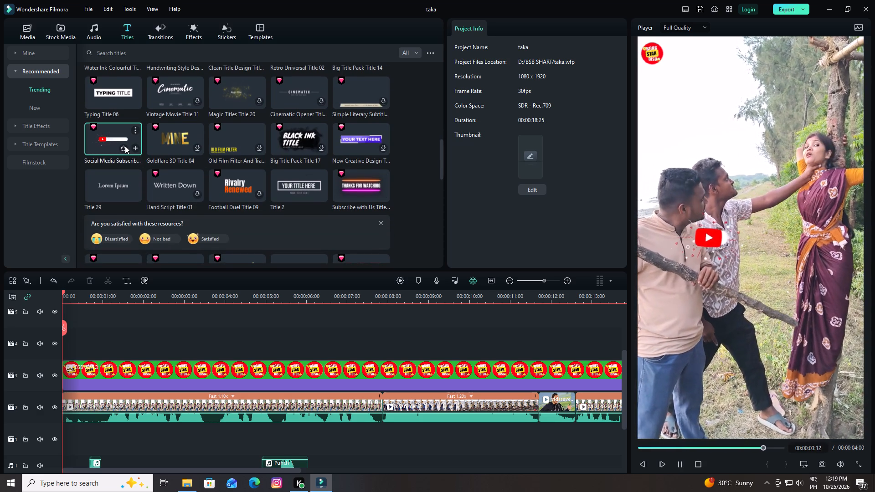
pyautogui.press('space')
# Add the Social Media Subscribe lower-third title at the very start of video track 4.
pyautogui.moveTo(113, 139); pyautogui.dragTo(66, 350)
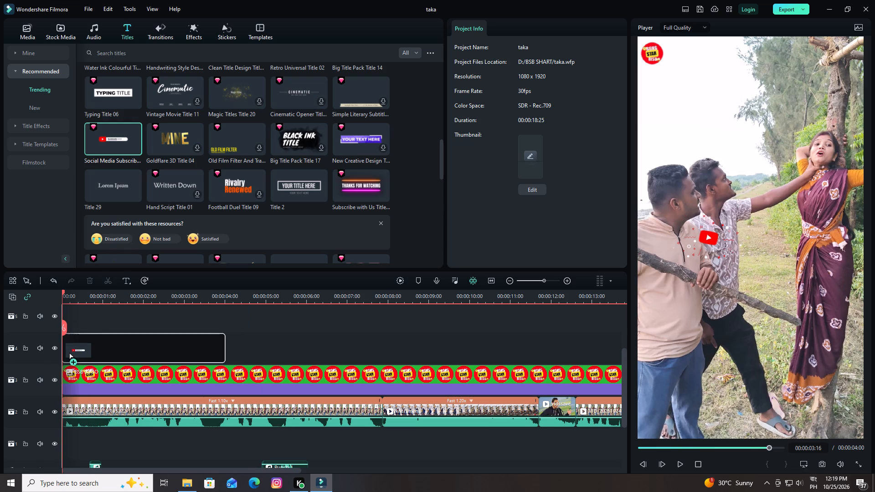
pyautogui.moveTo(66, 350); pyautogui.dragTo(62, 356)
# Move Video Layer 1 of the new title up beside the logo, to about X -49.48, Y 364.15 px.
pyautogui.doubleClick(149, 353)
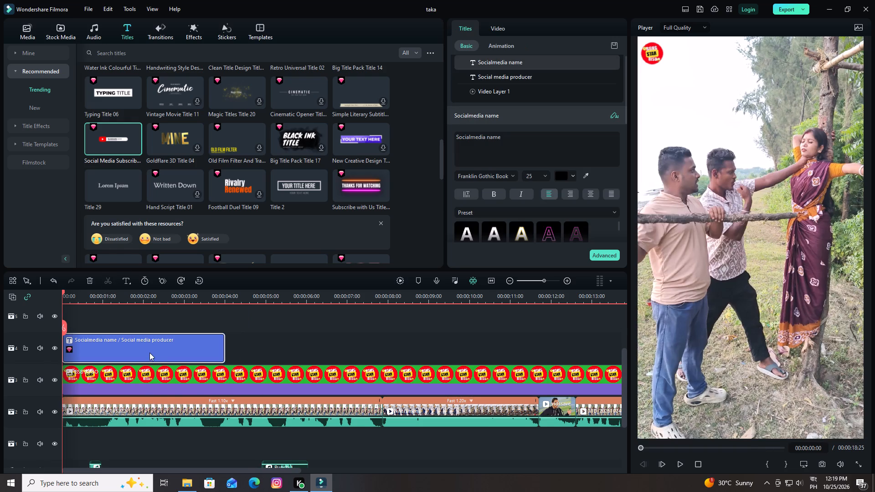
pyautogui.click(707, 233)
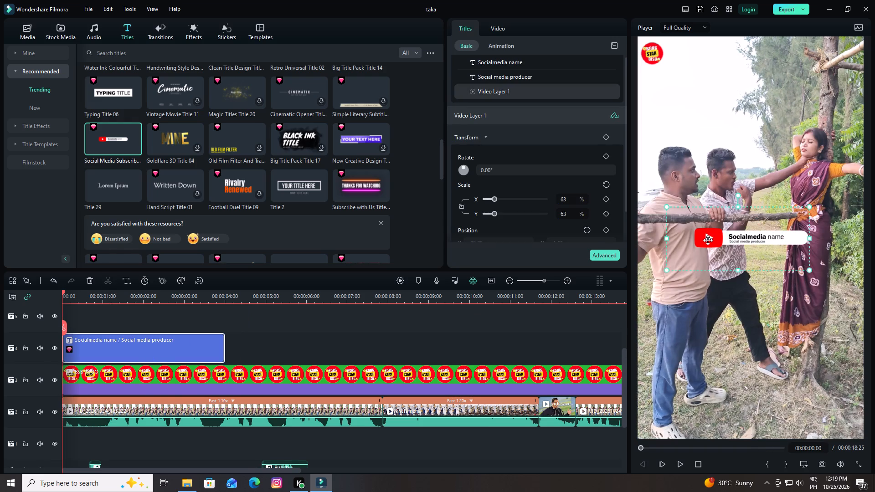
pyautogui.click(708, 240)
pyautogui.doubleClick(708, 240)
pyautogui.moveTo(708, 240); pyautogui.dragTo(697, 266)
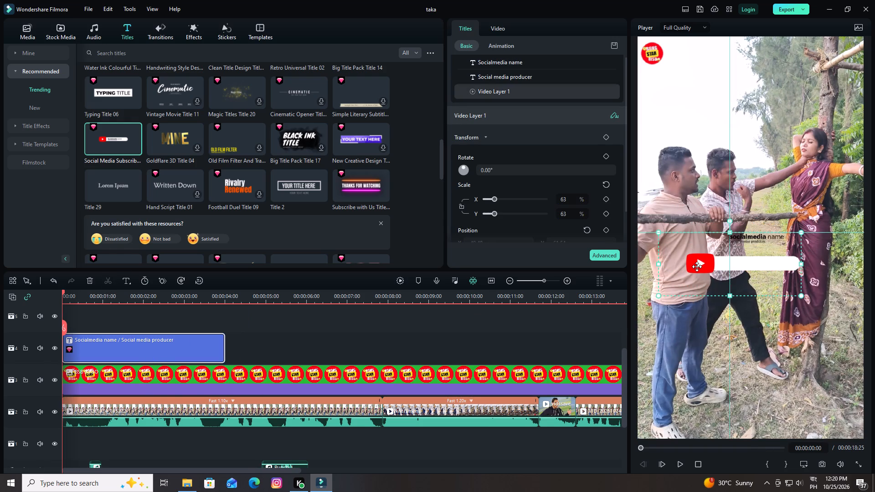
pyautogui.moveTo(697, 266); pyautogui.dragTo(694, 231)
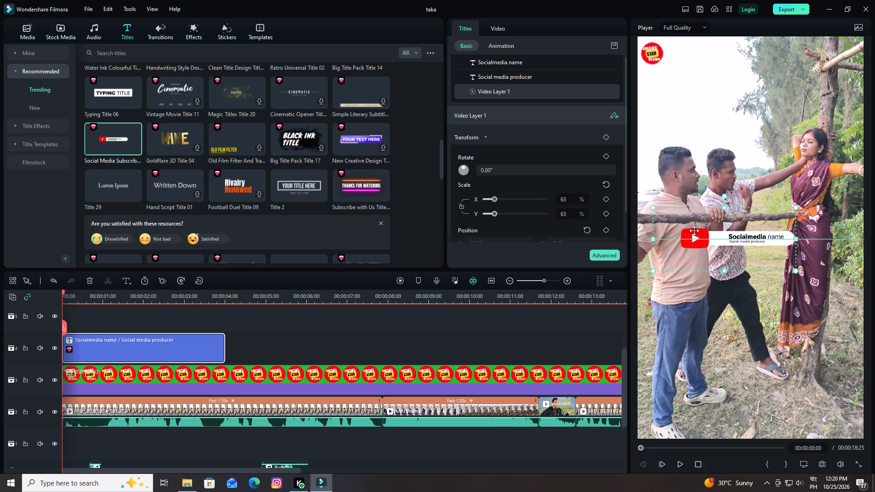
pyautogui.moveTo(694, 231); pyautogui.dragTo(701, 200)
pyautogui.moveTo(700, 186); pyautogui.dragTo(694, 159)
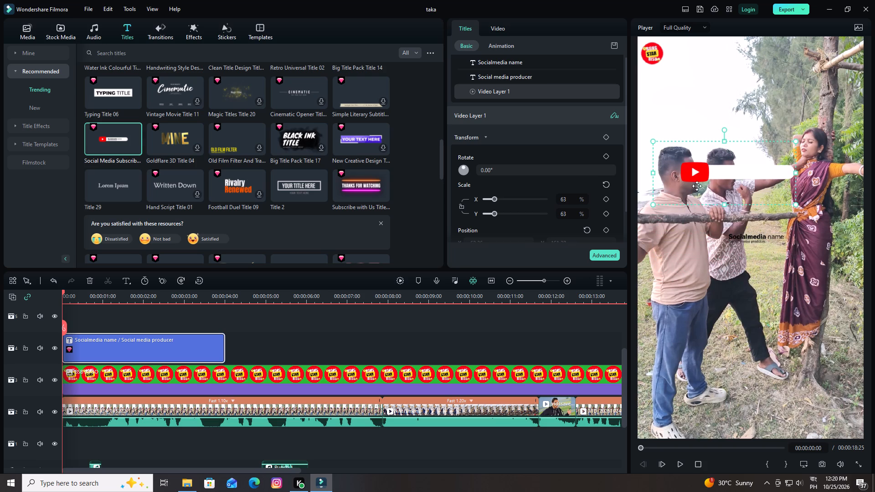
pyautogui.moveTo(697, 176); pyautogui.dragTo(705, 85)
pyautogui.click(708, 82)
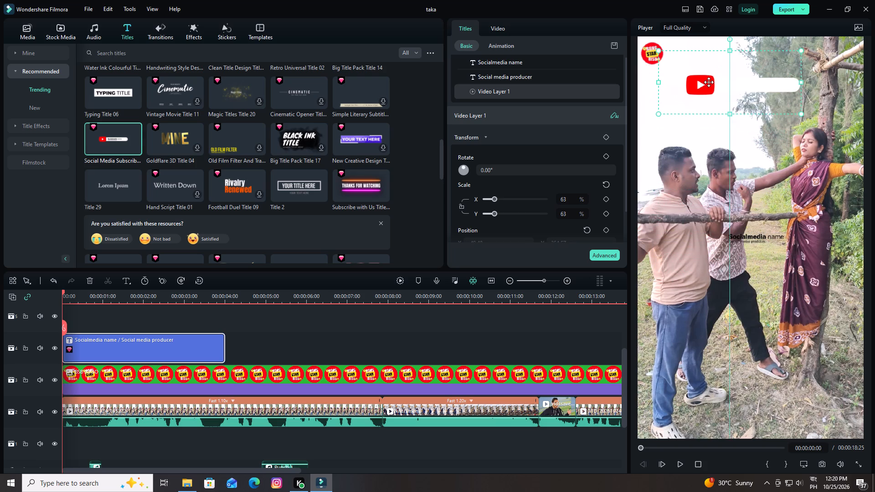
# Delete the "Socialmedia name" and "Social media producer" text layers from the subscribe title.
pyautogui.click(754, 240)
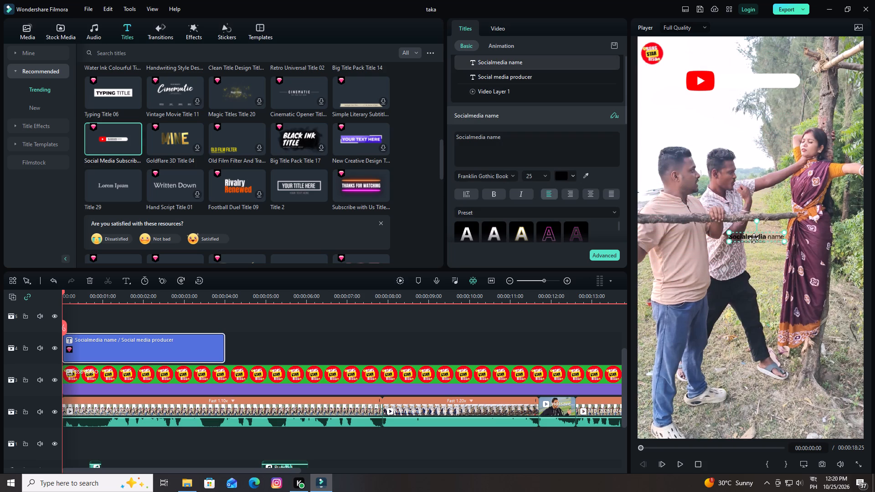
pyautogui.press('Delete')
pyautogui.click(757, 242)
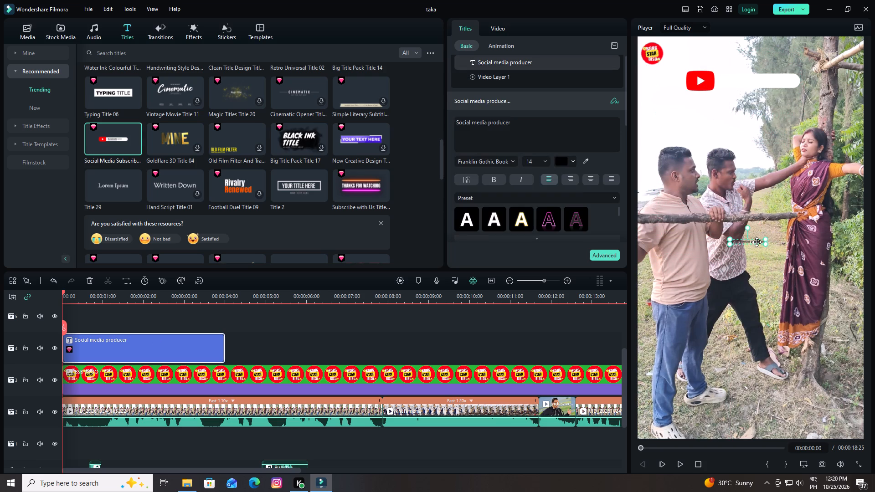
pyautogui.press('Delete')
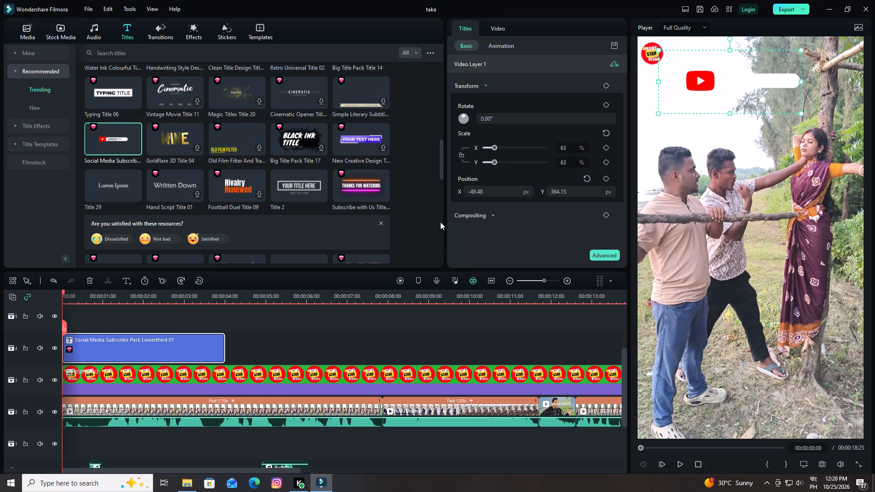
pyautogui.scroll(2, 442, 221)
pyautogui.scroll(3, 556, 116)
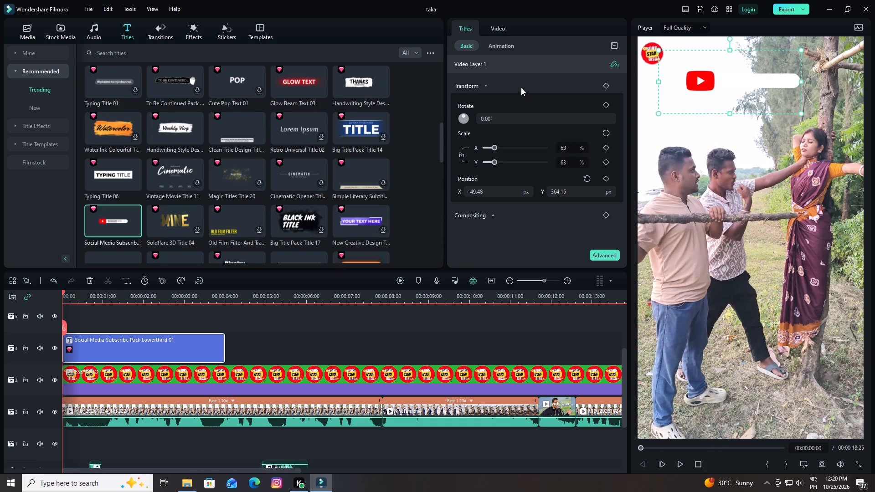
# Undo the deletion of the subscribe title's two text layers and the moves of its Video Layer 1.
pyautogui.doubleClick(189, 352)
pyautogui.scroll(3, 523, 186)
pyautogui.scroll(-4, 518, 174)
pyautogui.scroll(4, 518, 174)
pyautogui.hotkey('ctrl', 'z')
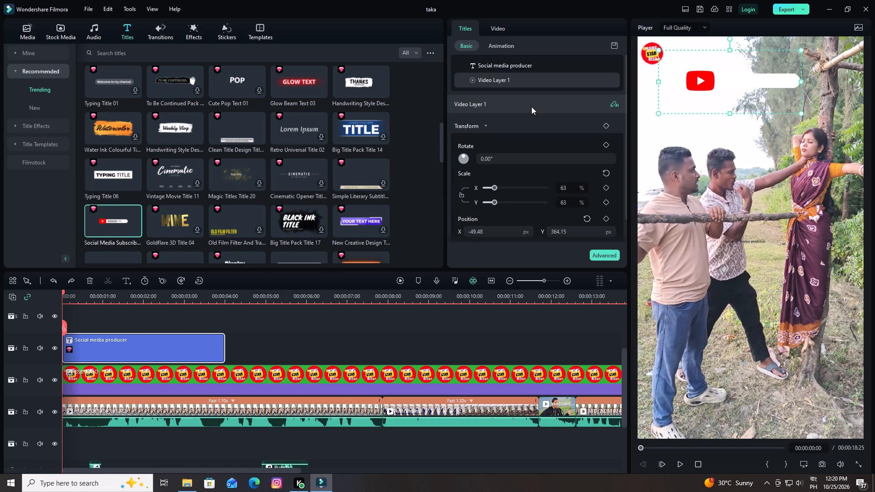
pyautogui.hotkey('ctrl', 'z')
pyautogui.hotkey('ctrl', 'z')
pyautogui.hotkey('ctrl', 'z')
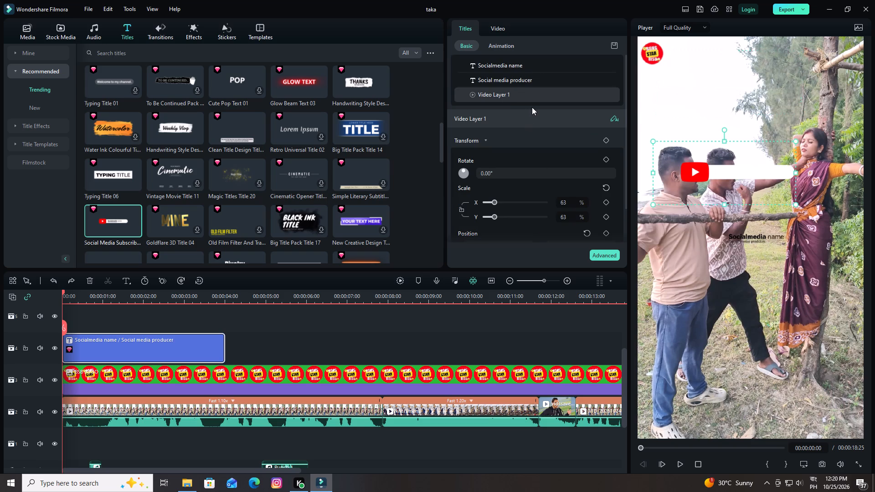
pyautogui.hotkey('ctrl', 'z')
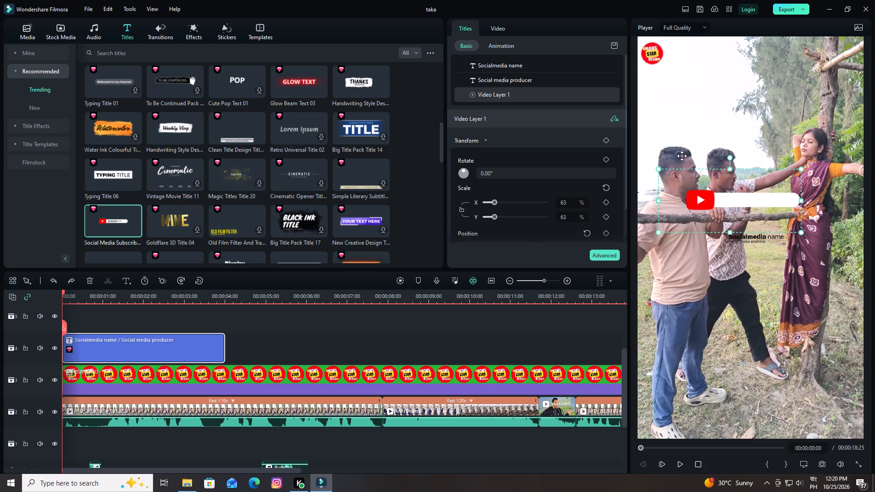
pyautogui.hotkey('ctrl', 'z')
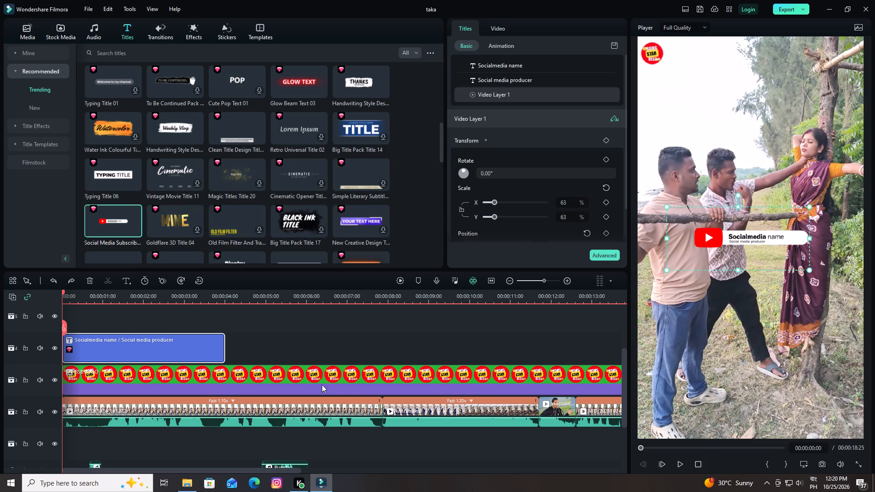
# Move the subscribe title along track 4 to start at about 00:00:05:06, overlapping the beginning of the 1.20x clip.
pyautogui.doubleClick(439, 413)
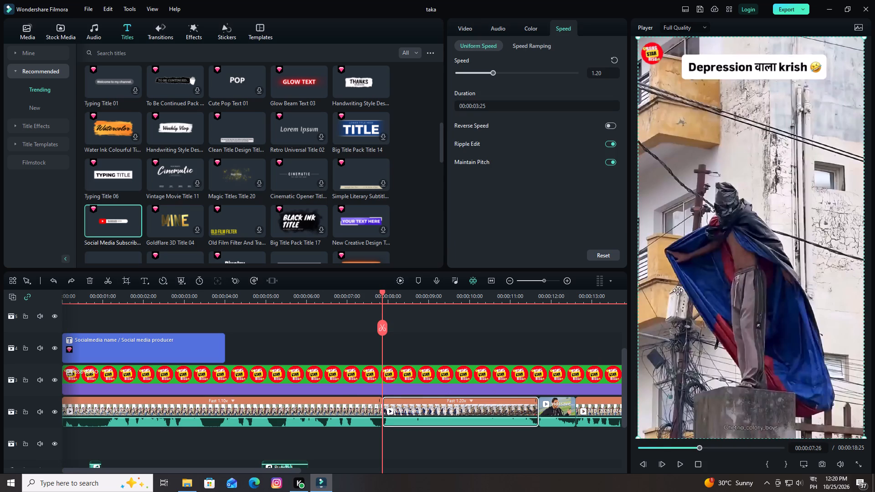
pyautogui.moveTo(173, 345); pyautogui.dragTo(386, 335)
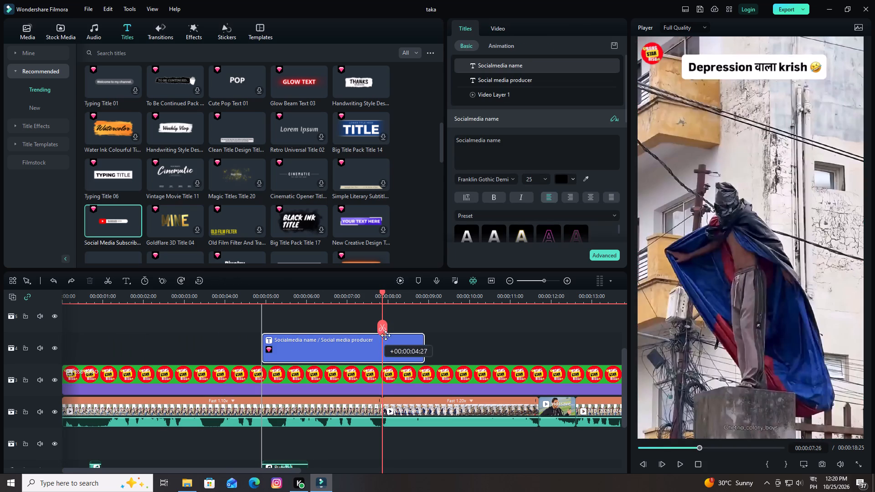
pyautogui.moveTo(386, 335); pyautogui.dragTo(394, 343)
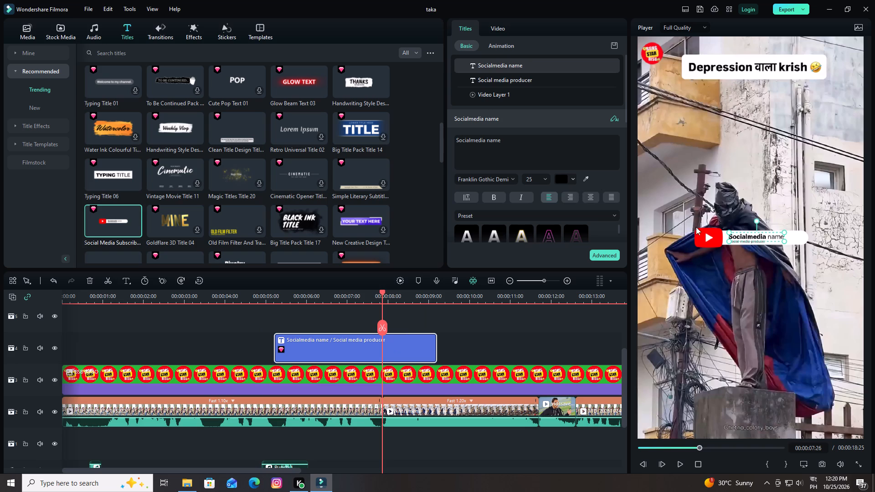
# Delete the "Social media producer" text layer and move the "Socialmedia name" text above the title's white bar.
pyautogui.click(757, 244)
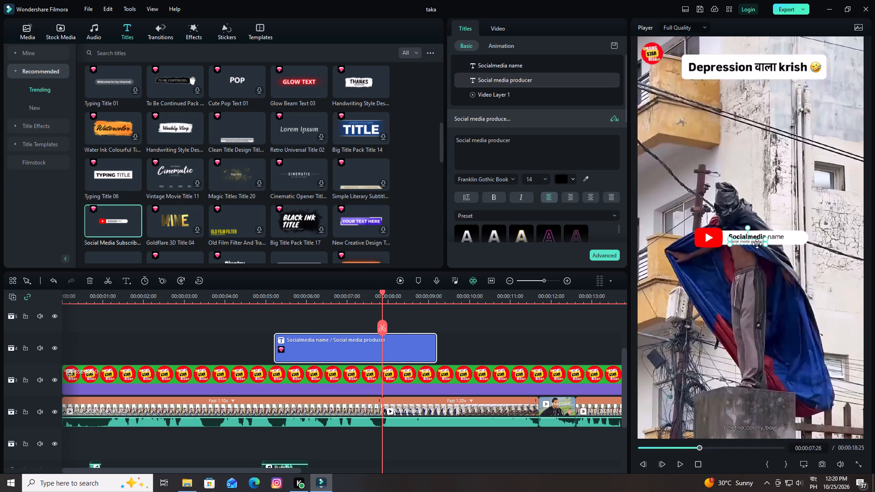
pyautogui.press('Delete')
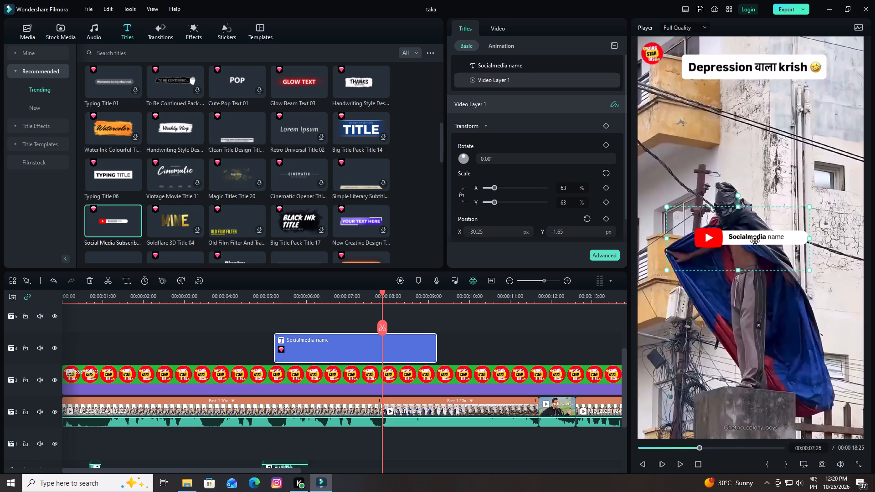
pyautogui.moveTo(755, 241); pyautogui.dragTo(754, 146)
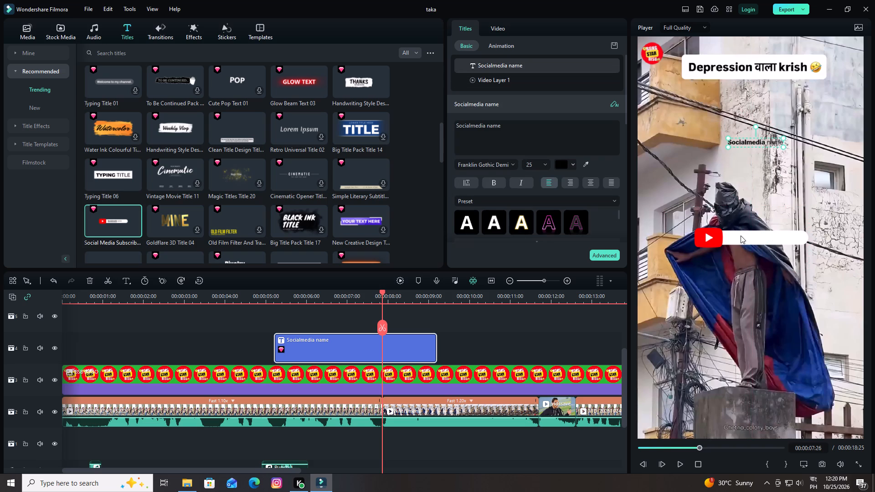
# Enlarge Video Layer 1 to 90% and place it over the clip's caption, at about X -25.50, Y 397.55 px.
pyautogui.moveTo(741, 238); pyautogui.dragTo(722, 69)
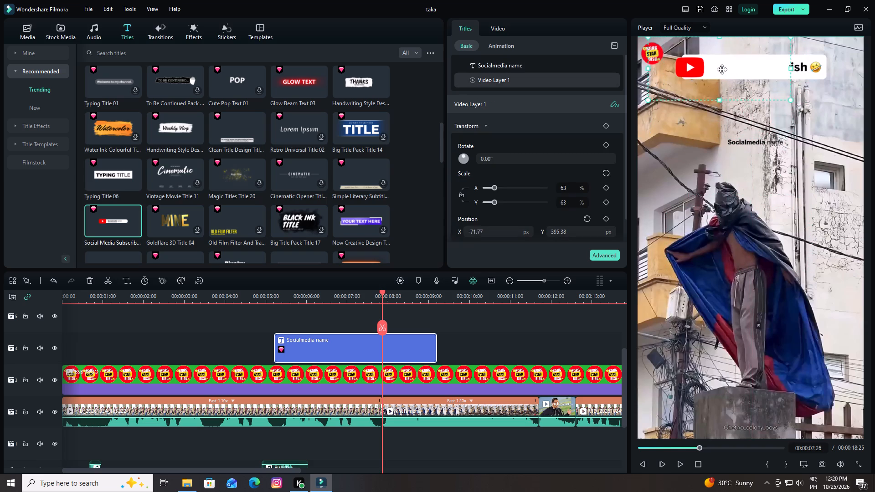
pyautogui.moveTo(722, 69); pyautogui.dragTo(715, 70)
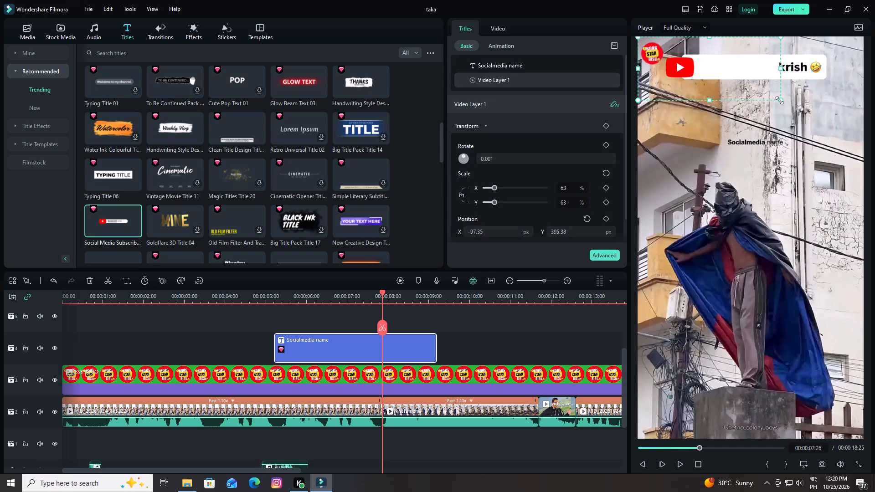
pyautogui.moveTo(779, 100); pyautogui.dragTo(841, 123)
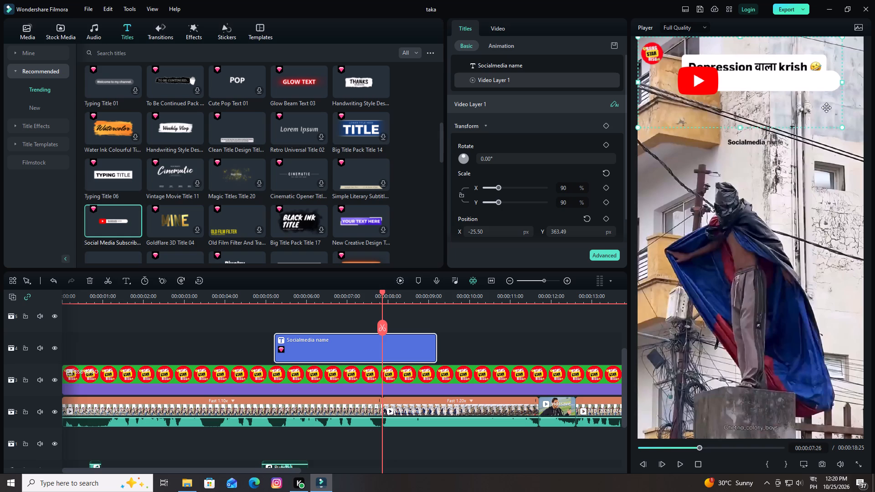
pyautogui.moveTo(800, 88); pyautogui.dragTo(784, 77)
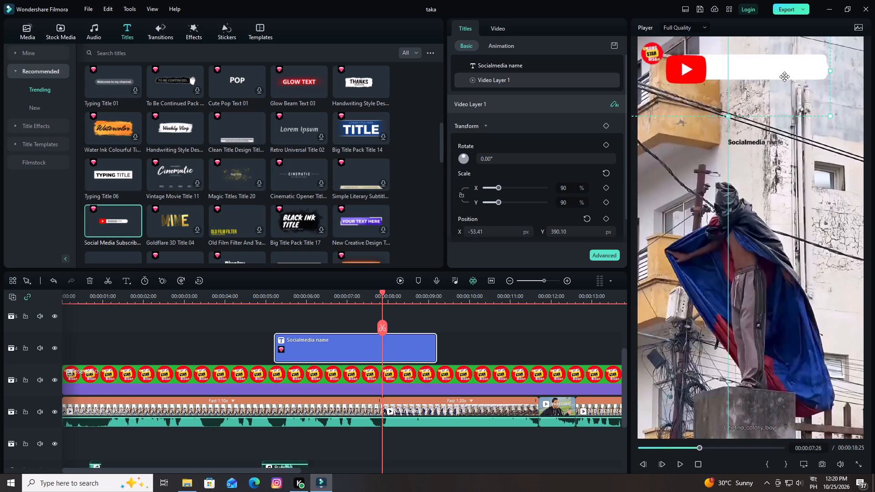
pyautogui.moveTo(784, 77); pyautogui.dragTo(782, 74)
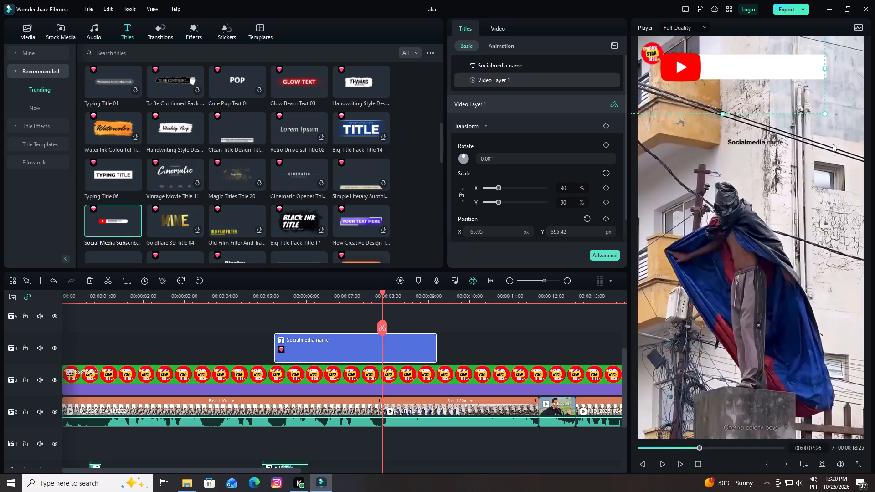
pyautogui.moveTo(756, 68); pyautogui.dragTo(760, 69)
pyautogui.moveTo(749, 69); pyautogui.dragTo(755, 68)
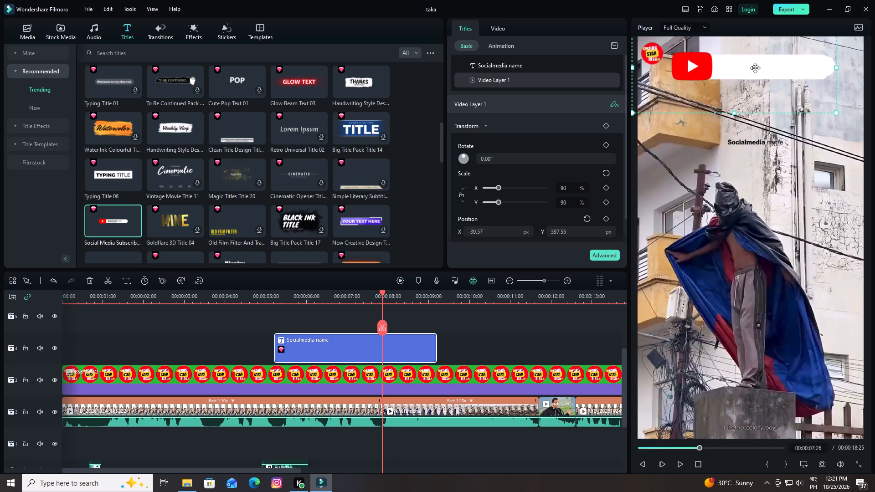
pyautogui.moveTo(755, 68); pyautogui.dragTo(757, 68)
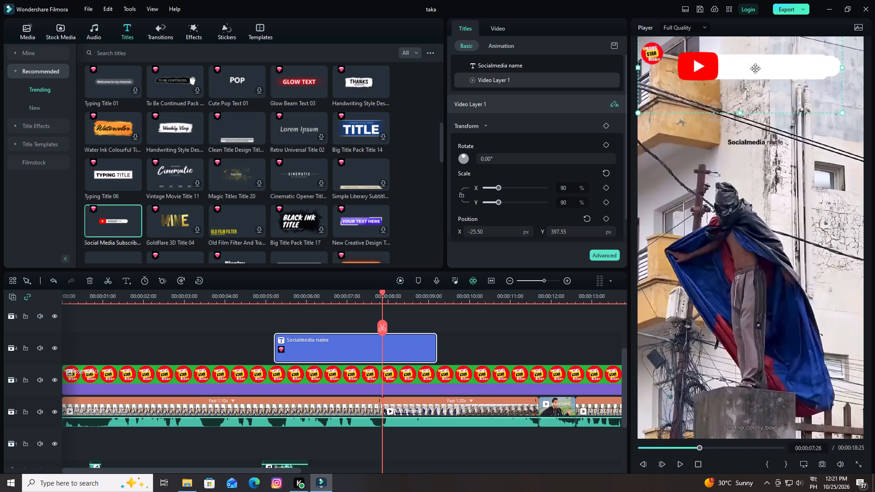
# Delete the subscribe title from video track 4.
pyautogui.click(359, 347)
pyautogui.press('Delete')
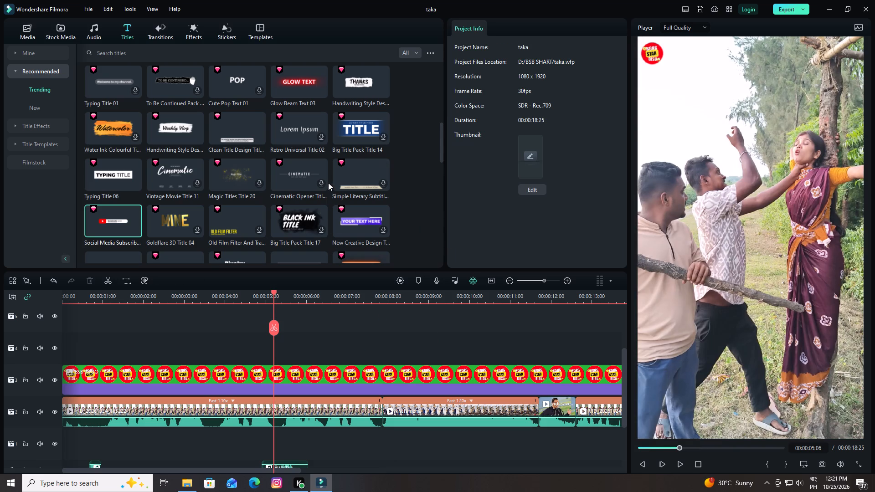
# Preview the Big Title Pack Title 19 template and add it at the very start of video track 4.
pyautogui.scroll(-2, 324, 184)
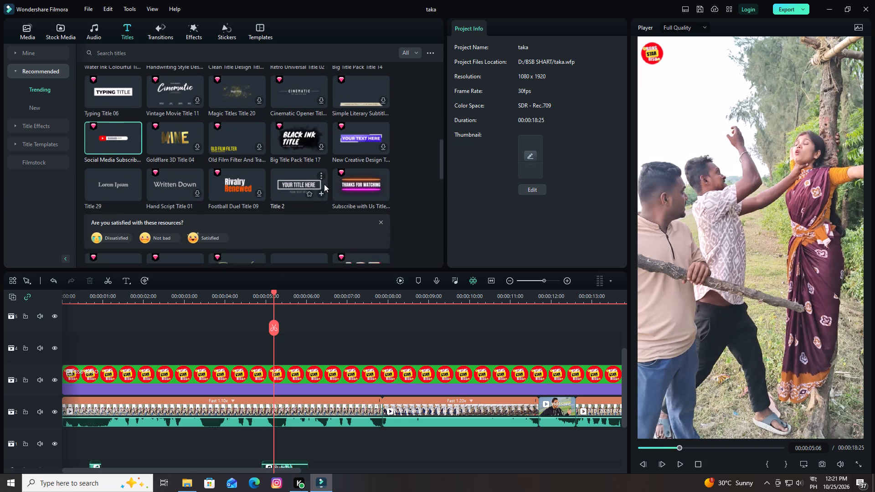
pyautogui.scroll(-1, 324, 184)
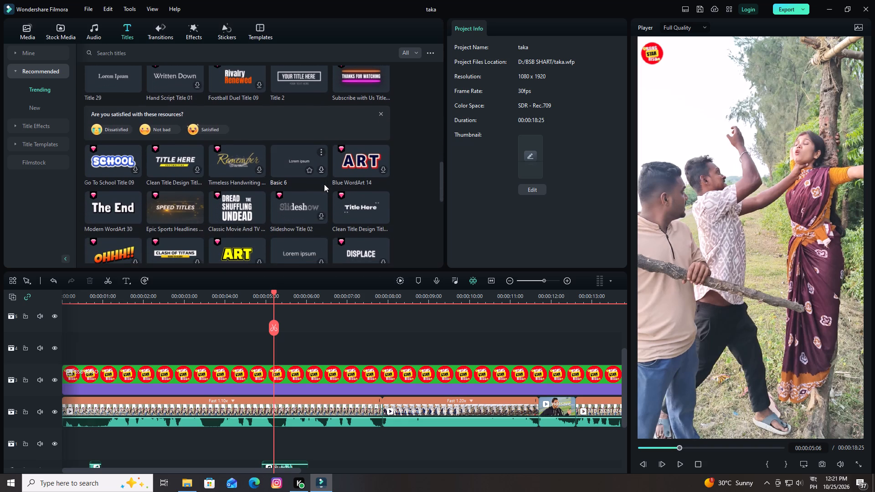
pyautogui.scroll(-2, 324, 184)
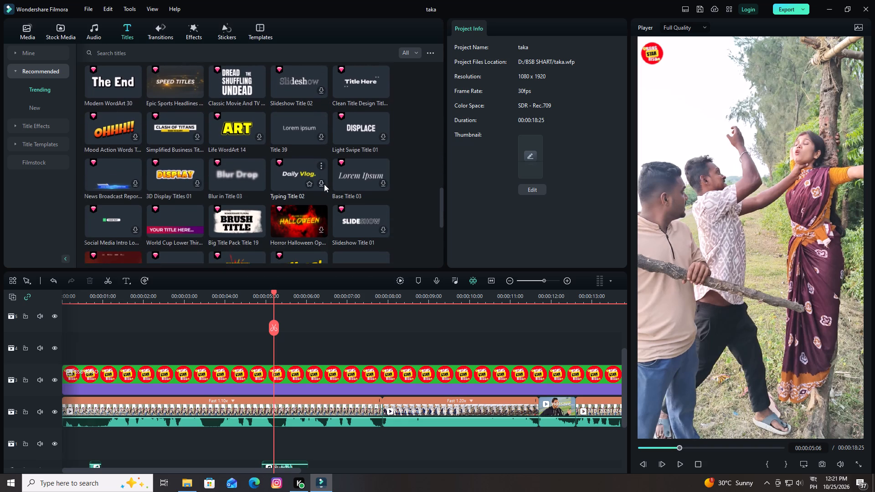
pyautogui.scroll(-1, 324, 184)
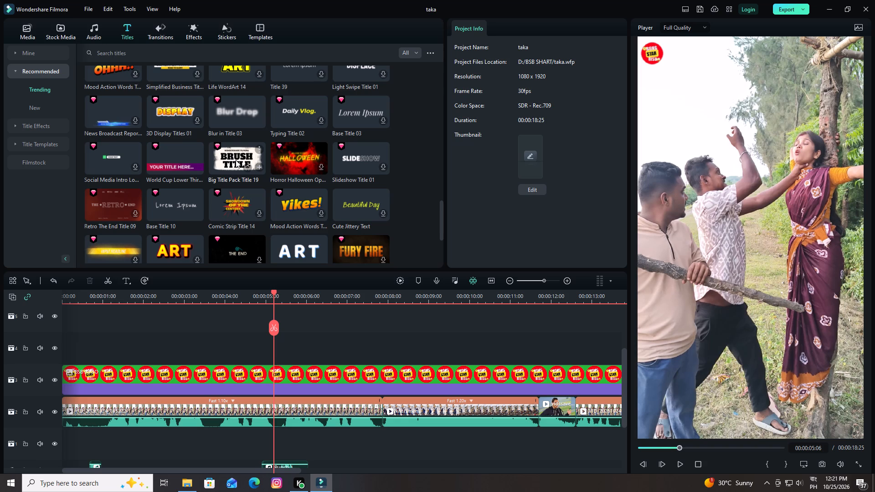
pyautogui.doubleClick(236, 160)
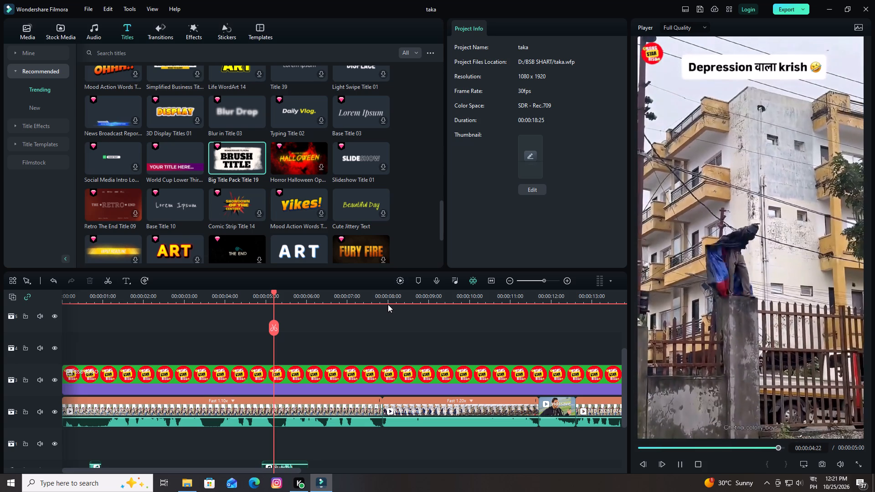
pyautogui.moveTo(238, 162); pyautogui.dragTo(125, 380)
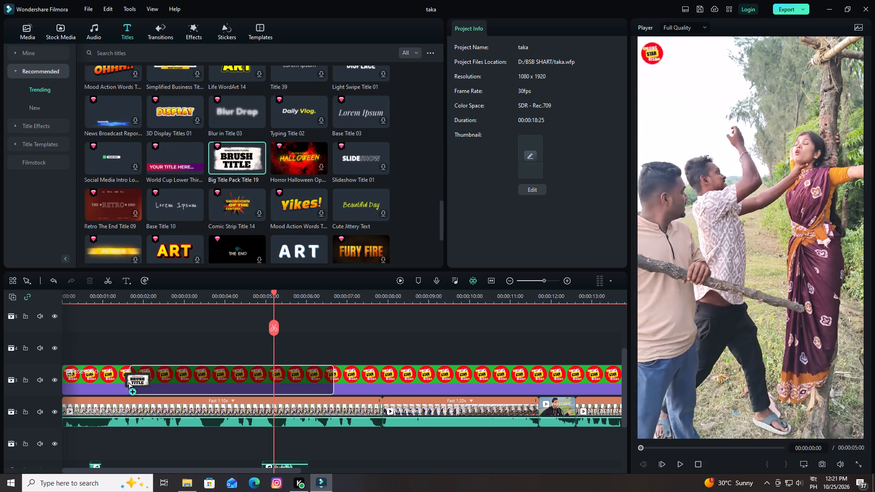
pyautogui.moveTo(125, 380); pyautogui.dragTo(66, 343)
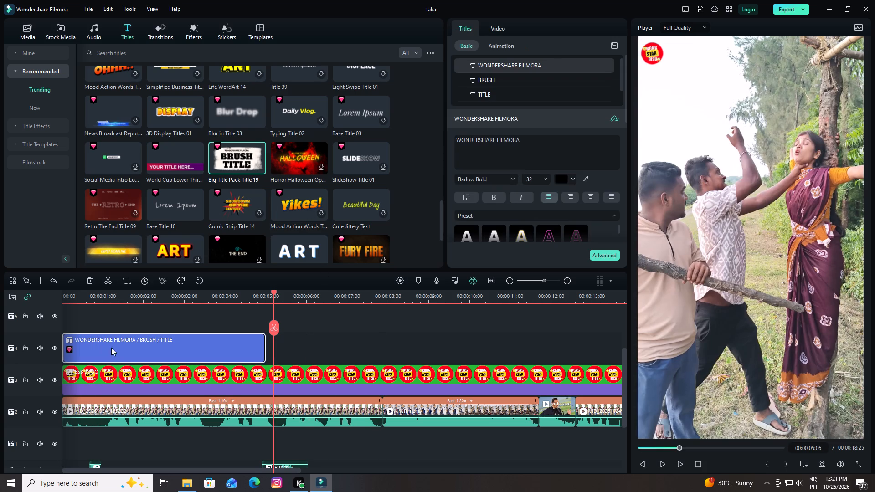
# Delete the "WONDERSHARE FILMORA" and "TITLE" text layers from the brush title.
pyautogui.doubleClick(128, 351)
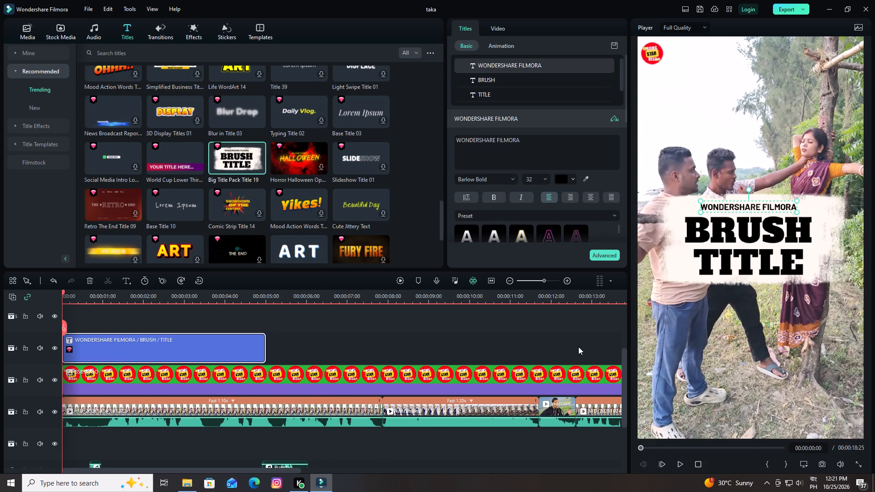
pyautogui.click(749, 208)
pyautogui.press('Delete')
pyautogui.click(764, 266)
pyautogui.press('Delete')
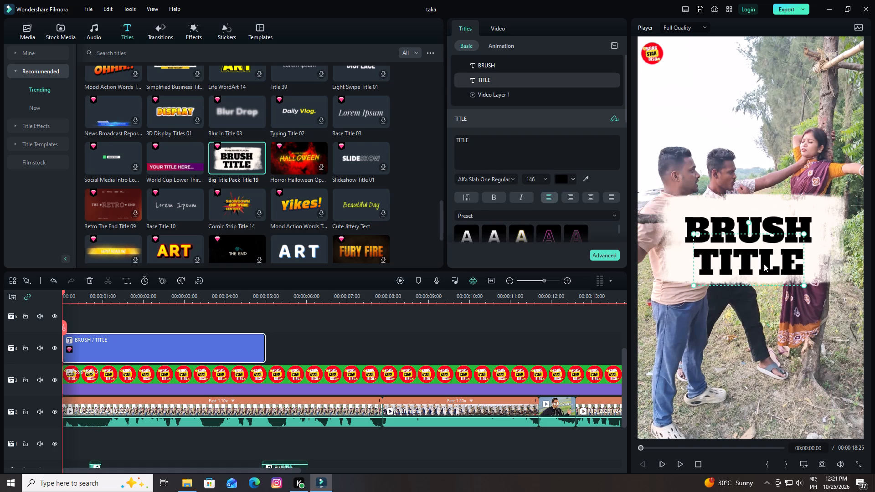
# Flatten the brush title's Video Layer 1 into a thin strip, with its Y scale at about 21%.
pyautogui.click(776, 262)
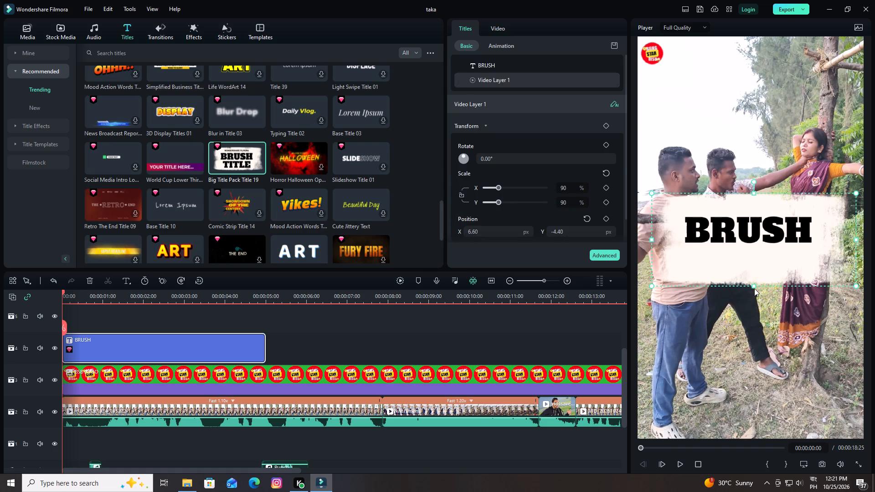
pyautogui.moveTo(755, 287); pyautogui.dragTo(751, 213)
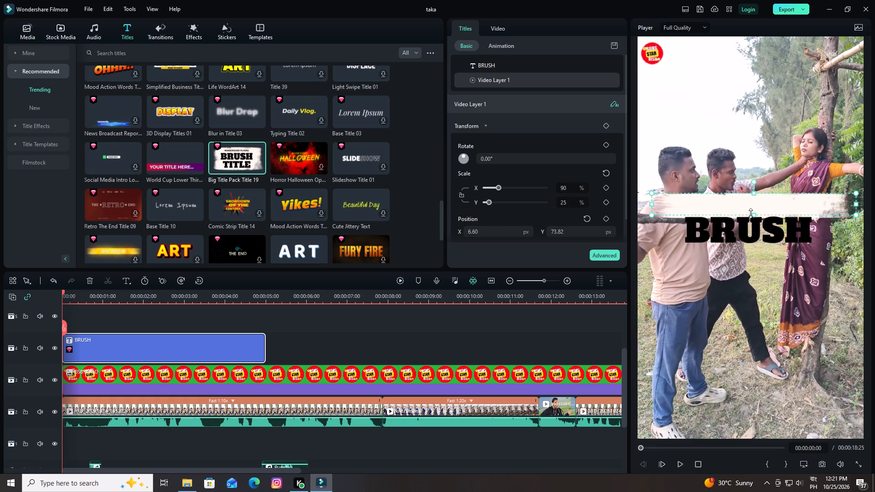
pyautogui.moveTo(751, 213); pyautogui.dragTo(751, 215)
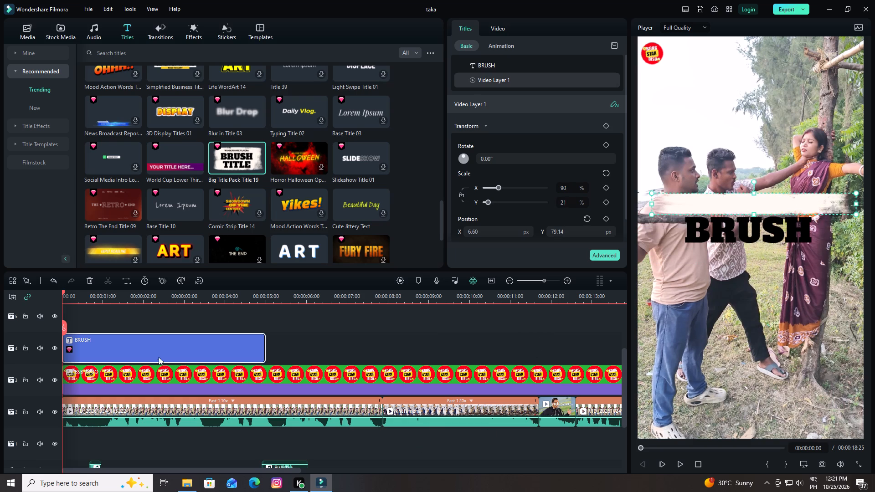
# Move the brush title along track 4 to start at about 00:00:06:21 and end flush with the 1.20x clip.
pyautogui.moveTo(160, 348); pyautogui.dragTo(449, 351)
pyautogui.doubleClick(451, 349)
pyautogui.click(468, 416)
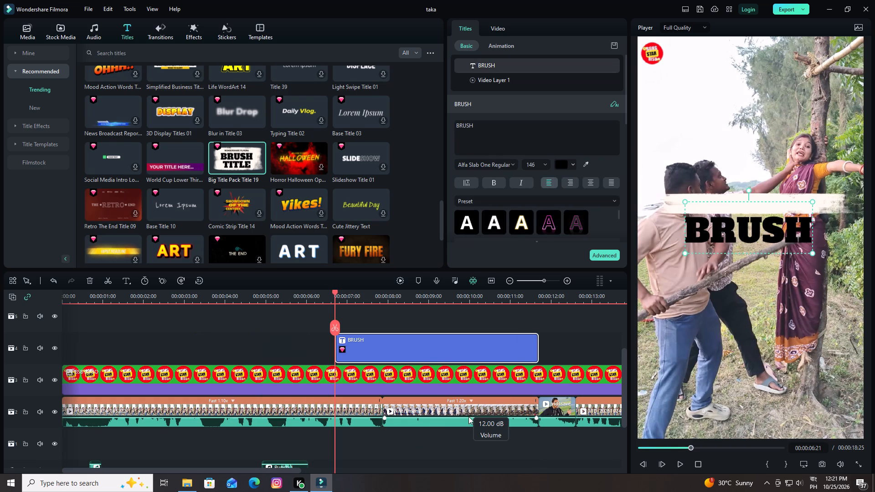
# At the start of the 1.20x Krish clip, move the brush strip up over the clip's caption, at a Y position of about 400 px.
pyautogui.doubleClick(469, 409)
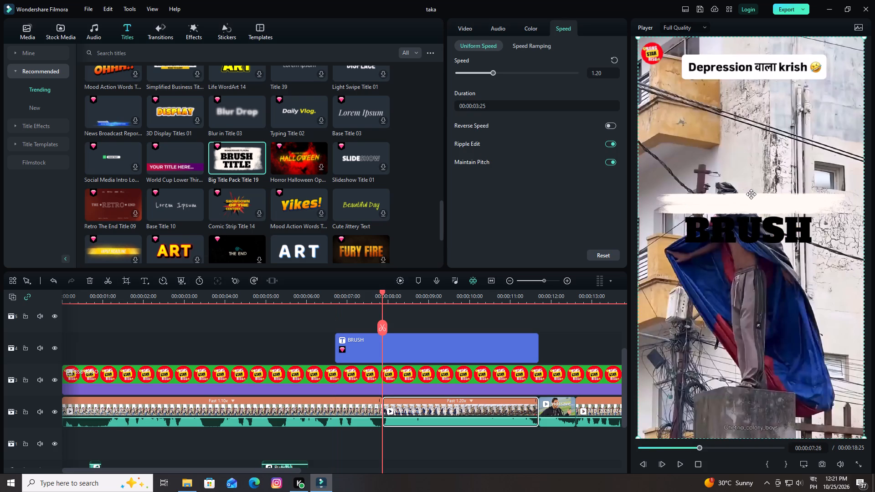
pyautogui.moveTo(751, 207); pyautogui.dragTo(742, 133)
pyautogui.click(747, 201)
pyautogui.moveTo(747, 204); pyautogui.dragTo(742, 84)
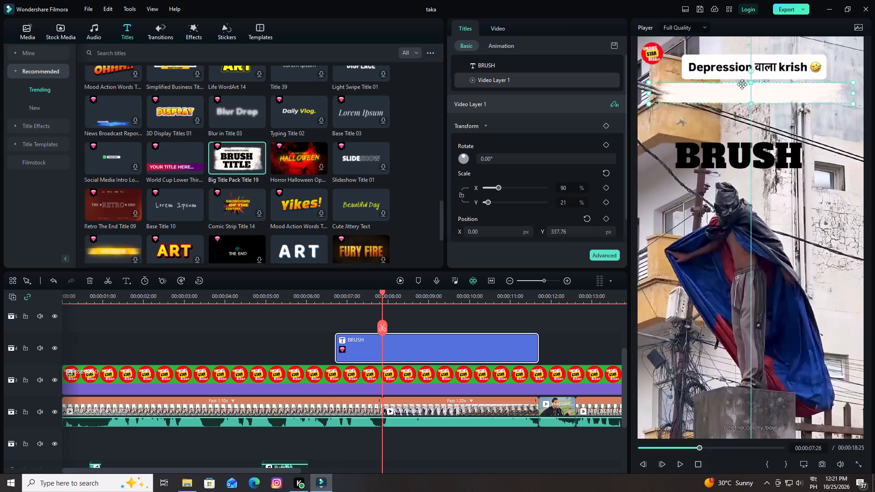
pyautogui.moveTo(742, 84); pyautogui.dragTo(746, 66)
# Resize the brush strip to cover the whole caption box, with scale about 78% in X and 28% in Y.
pyautogui.moveTo(649, 68); pyautogui.dragTo(667, 67)
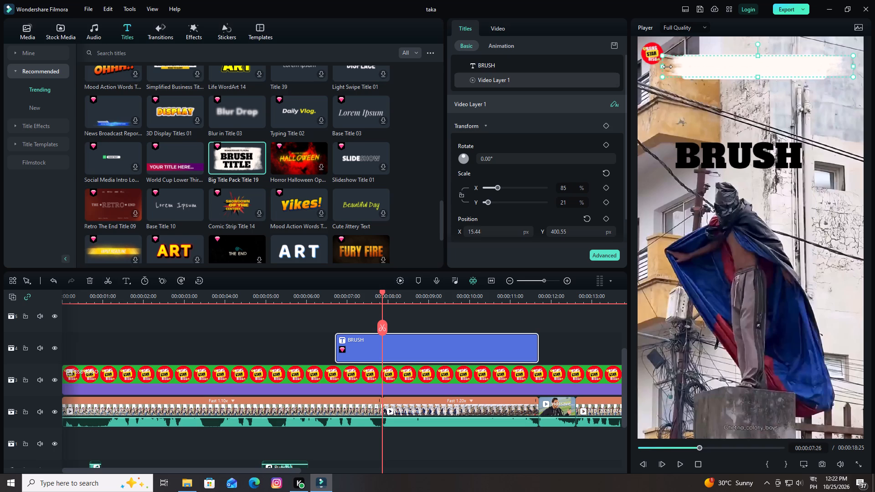
pyautogui.moveTo(667, 67); pyautogui.dragTo(676, 67)
pyautogui.moveTo(852, 67); pyautogui.dragTo(843, 69)
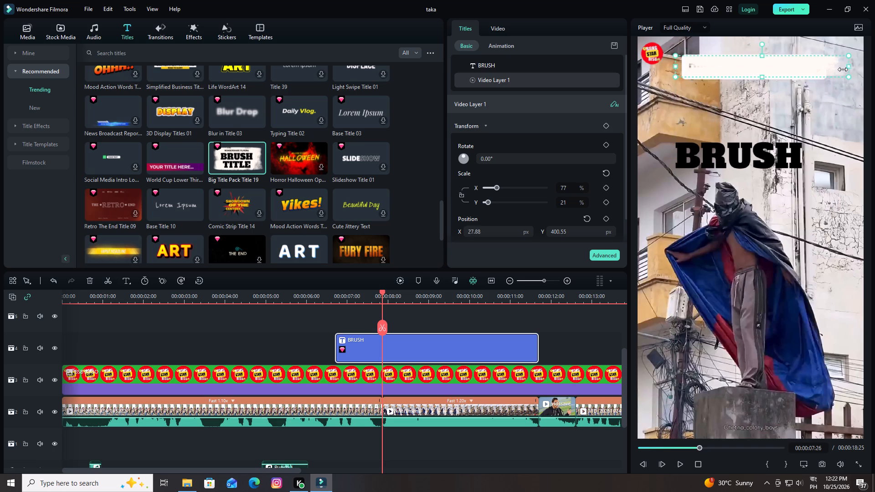
pyautogui.moveTo(843, 69); pyautogui.dragTo(829, 72)
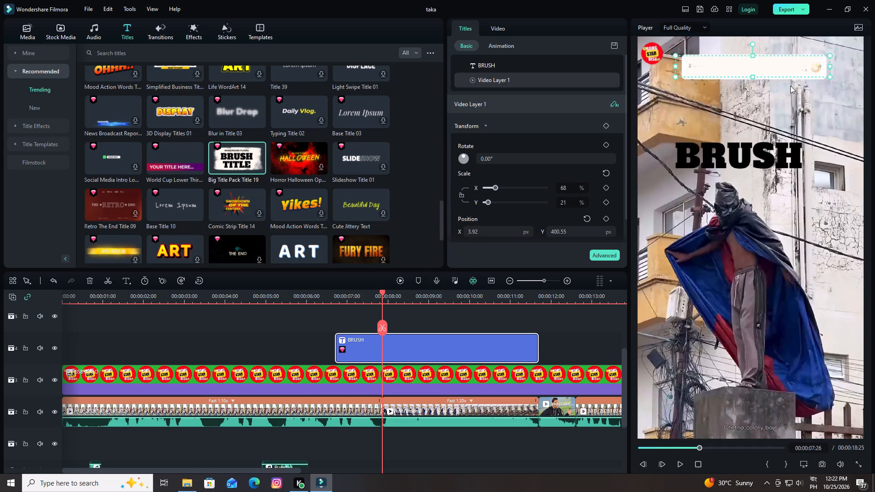
pyautogui.moveTo(752, 77); pyautogui.dragTo(753, 83)
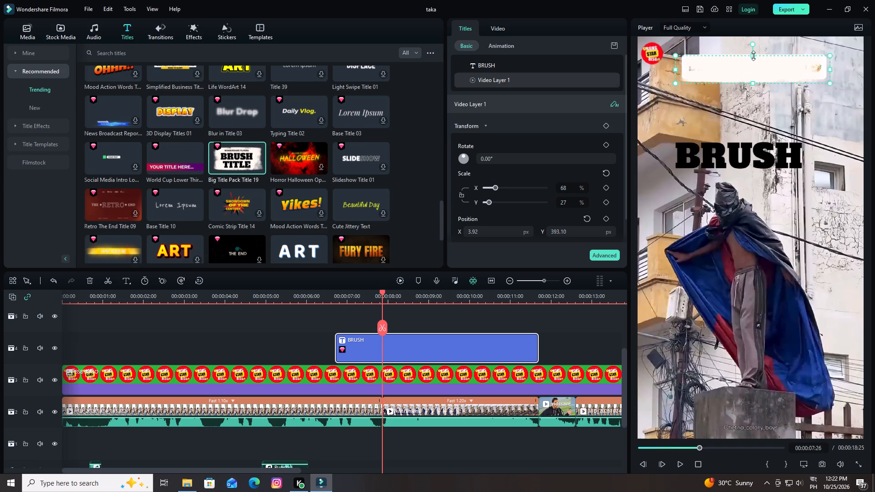
pyautogui.click(753, 56)
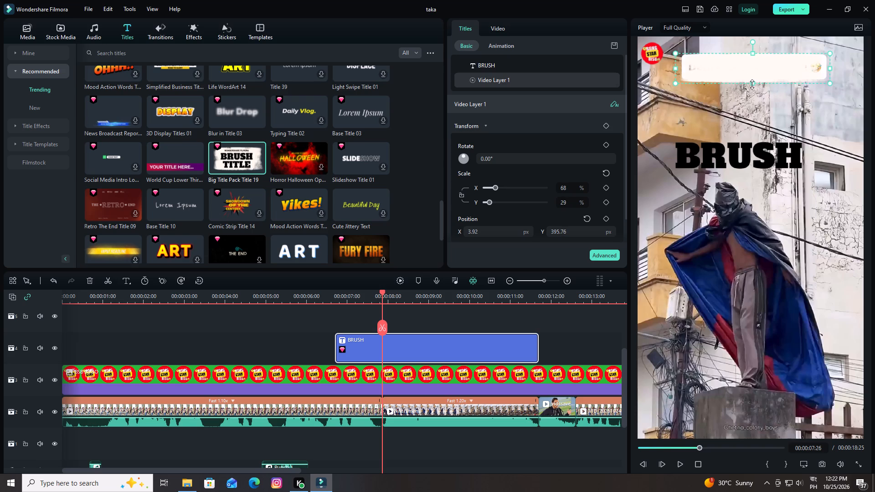
pyautogui.click(752, 84)
pyautogui.moveTo(829, 67); pyautogui.dragTo(834, 67)
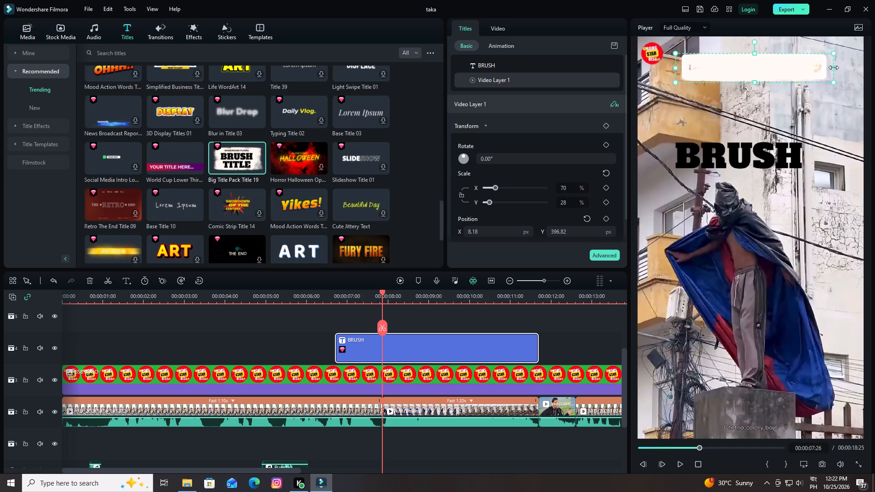
pyautogui.moveTo(834, 67); pyautogui.dragTo(842, 67)
pyautogui.moveTo(811, 72); pyautogui.dragTo(802, 72)
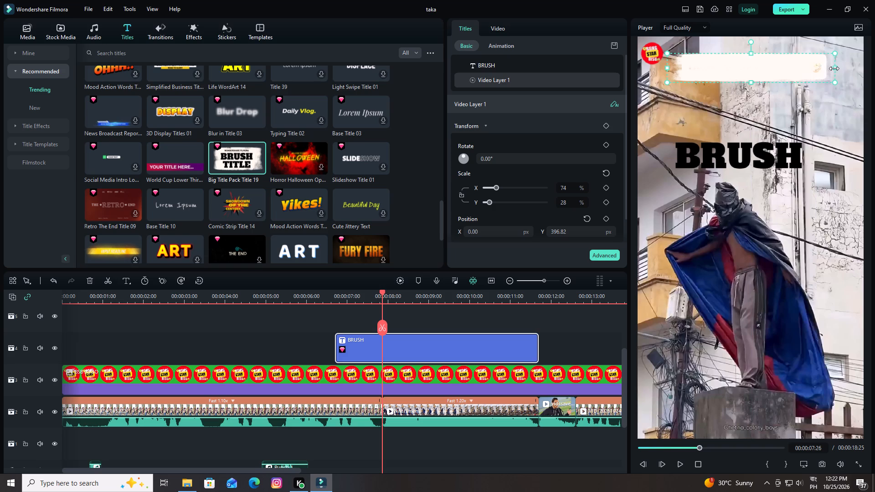
pyautogui.moveTo(834, 68); pyautogui.dragTo(843, 68)
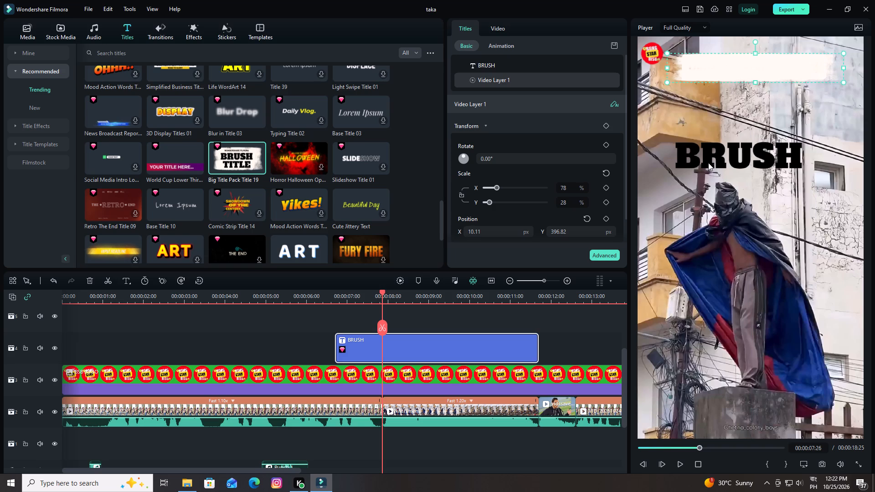
# Replace the title's BRUSH text with the copied caption "Krrish বাচাও".
pyautogui.doubleClick(469, 348)
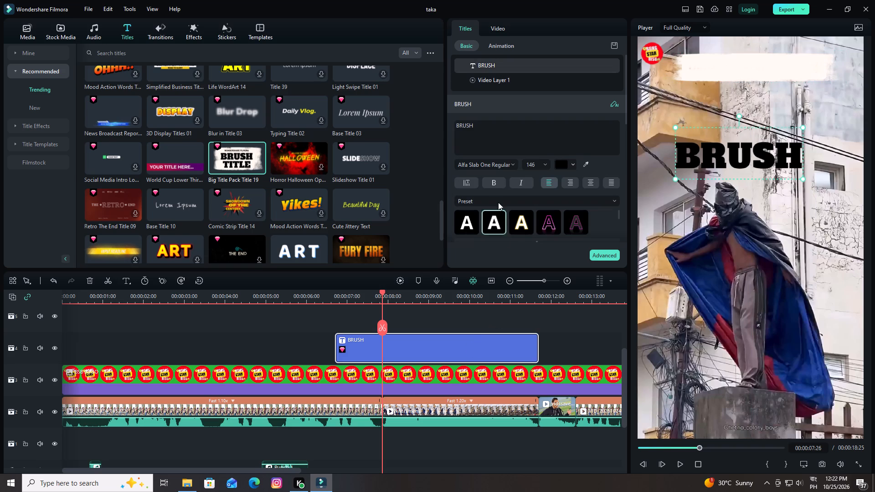
pyautogui.doubleClick(487, 134)
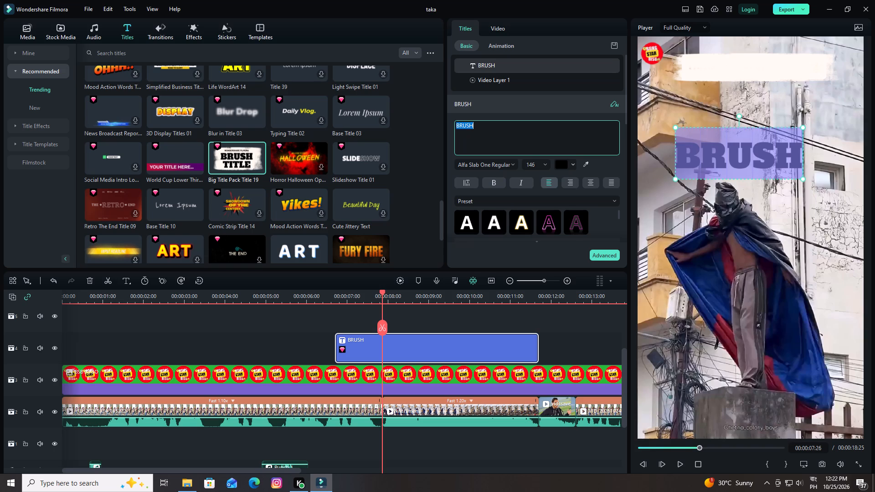
pyautogui.hotkey('ctrl', 'v')
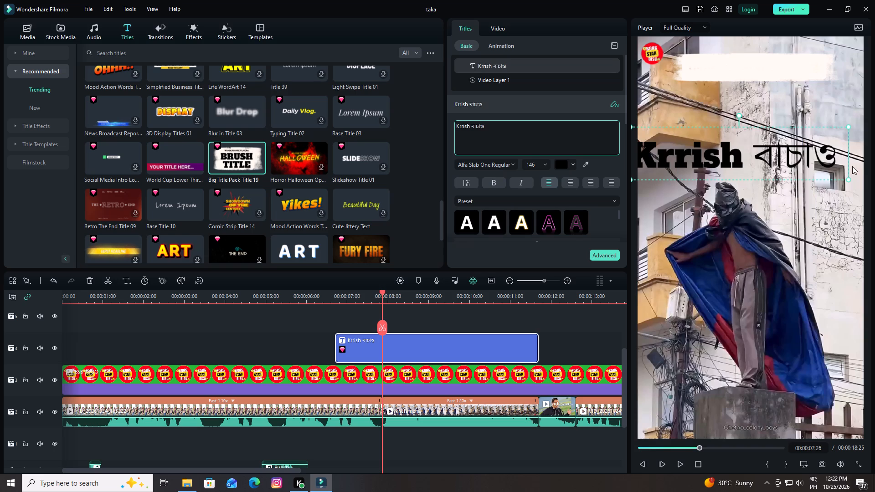
# Shrink the "Krrish বাচাও" text to size 70 and centre it on the brush strip.
pyautogui.moveTo(848, 178); pyautogui.dragTo(741, 143)
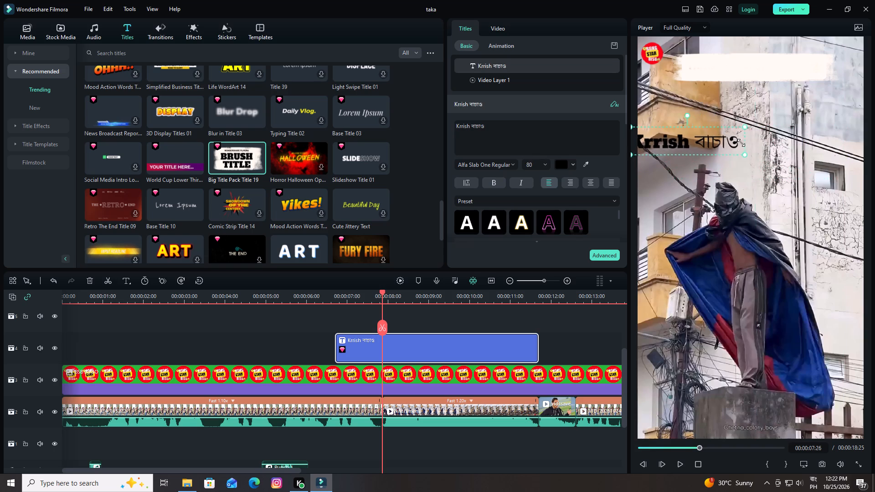
pyautogui.moveTo(741, 143); pyautogui.dragTo(734, 141)
pyautogui.moveTo(704, 140); pyautogui.dragTo(770, 71)
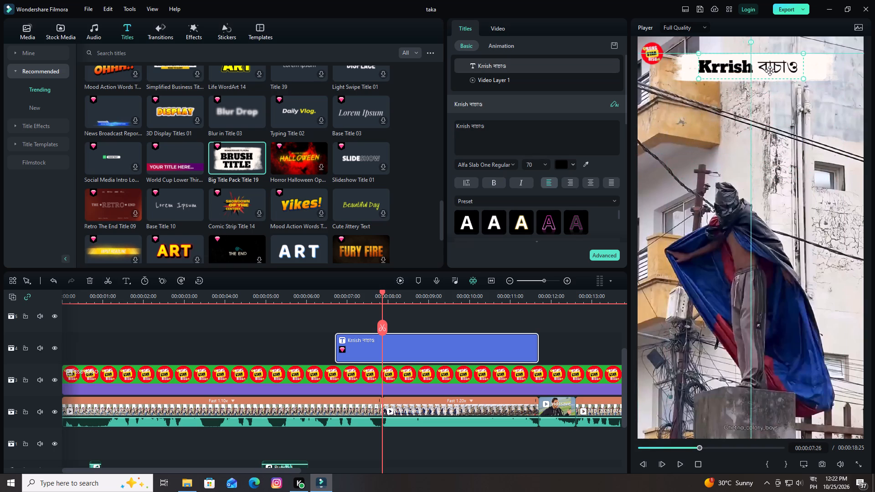
pyautogui.moveTo(770, 71); pyautogui.dragTo(775, 72)
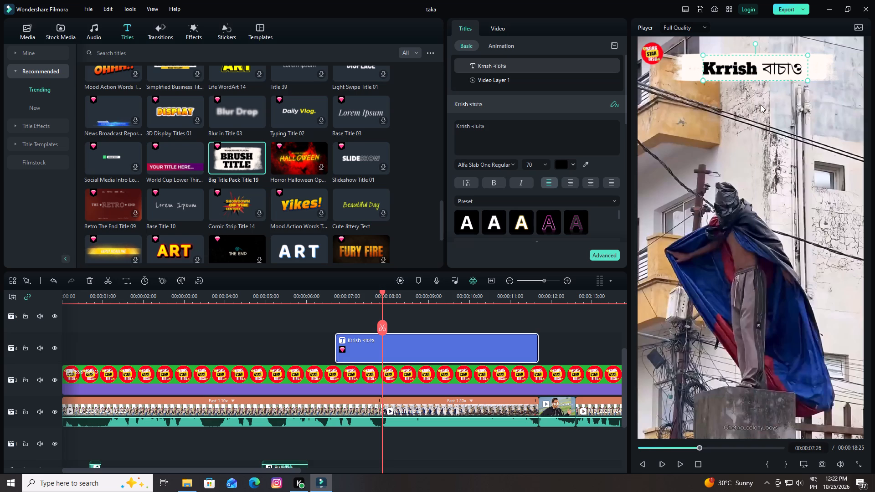
# Widen the brush strip to an X scale of about 80% and nudge it to an X position of about 4.8 px.
pyautogui.click(693, 72)
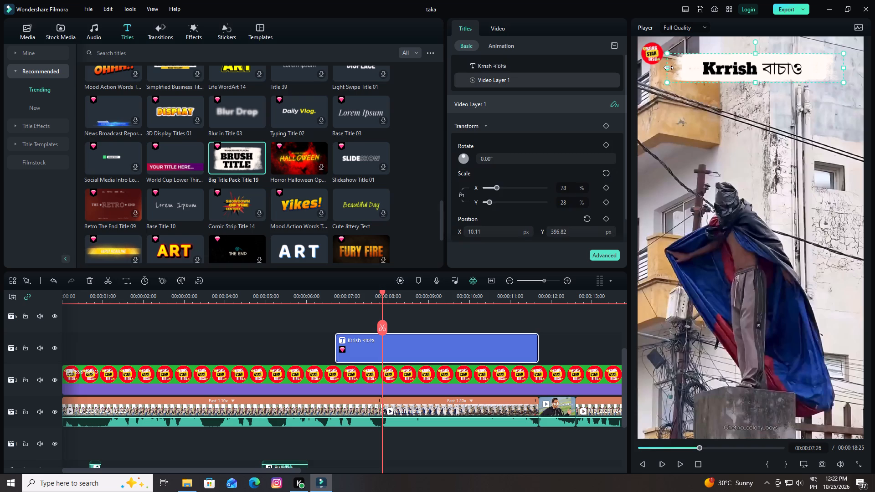
pyautogui.click(667, 68)
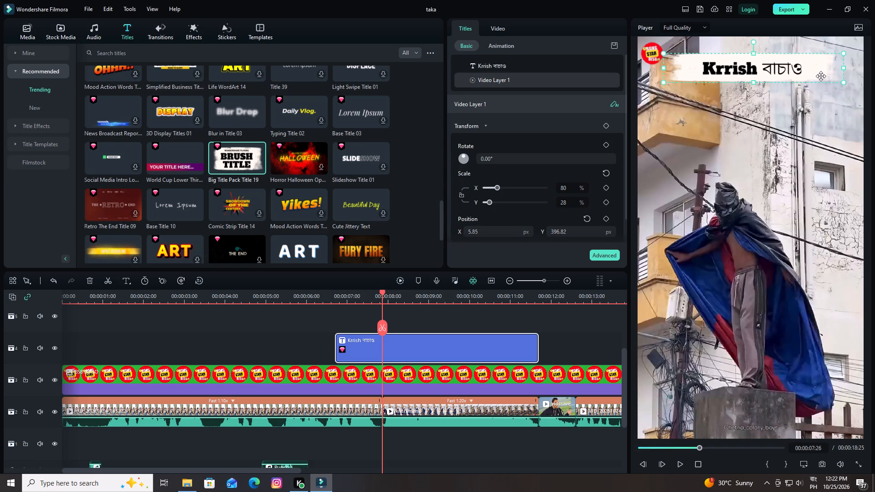
pyautogui.press('Left')
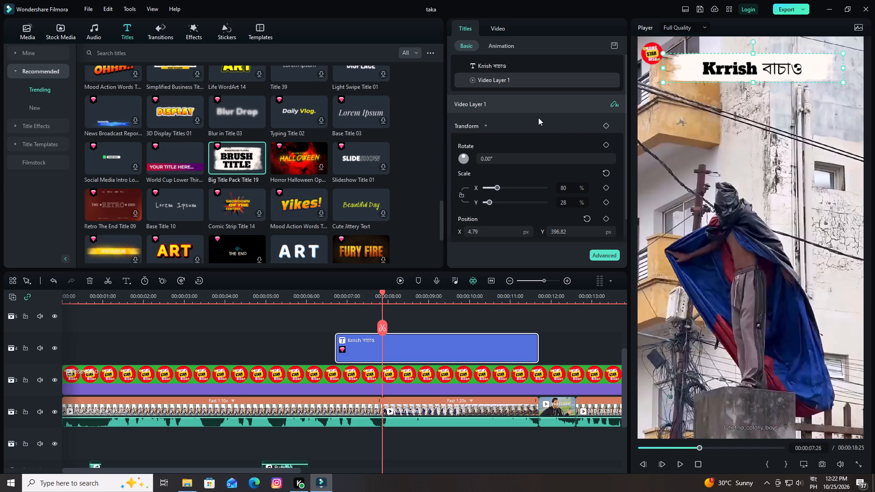
# Change the font of only the word "বাচাও" in the title to FN Himel Borno Unicode Italic.
pyautogui.doubleClick(729, 69)
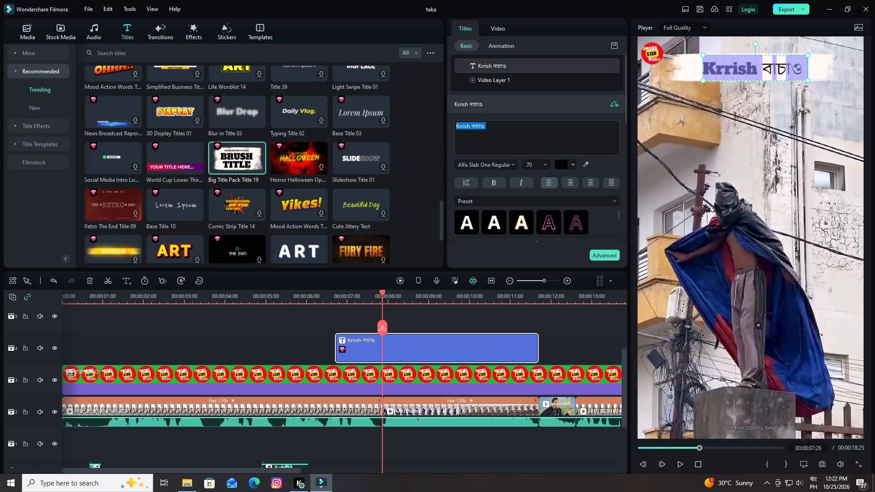
pyautogui.click(499, 124)
pyautogui.moveTo(492, 124); pyautogui.dragTo(474, 125)
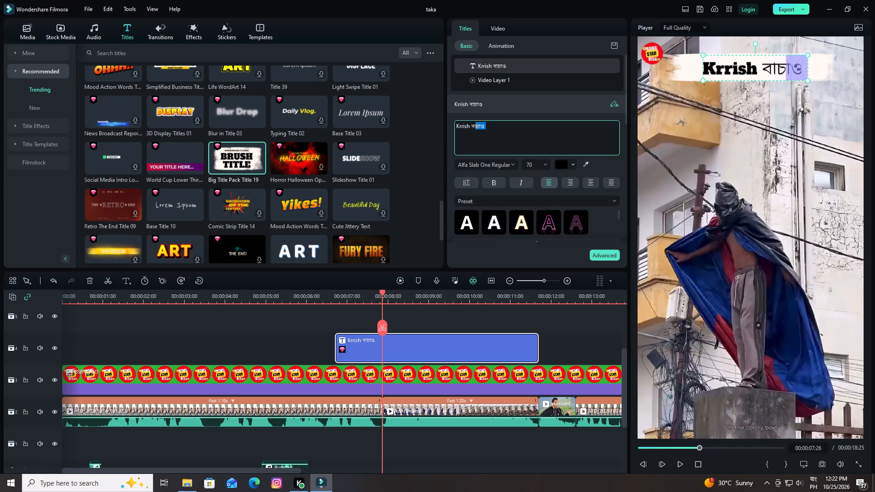
pyautogui.moveTo(474, 125); pyautogui.dragTo(474, 125)
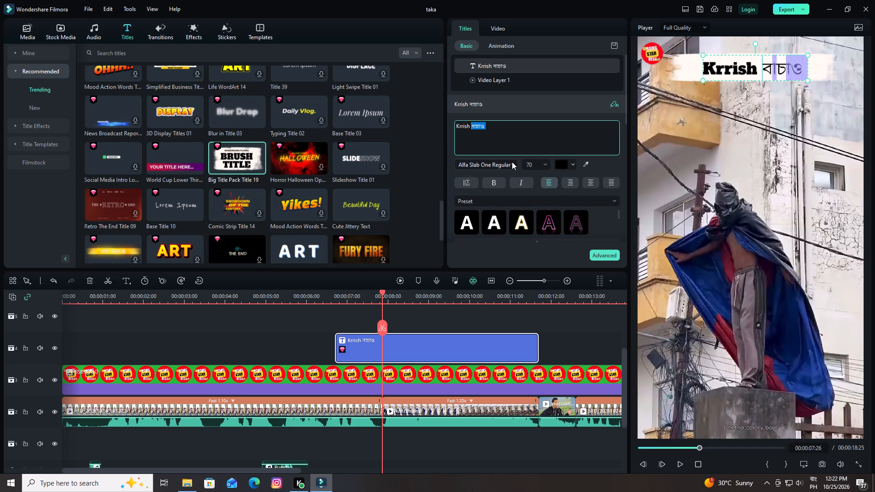
pyautogui.click(512, 162)
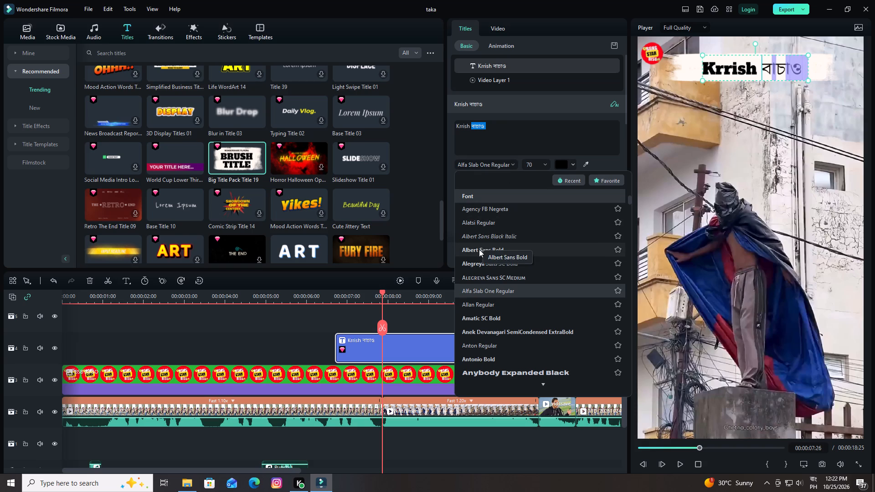
pyautogui.scroll(8, 482, 253)
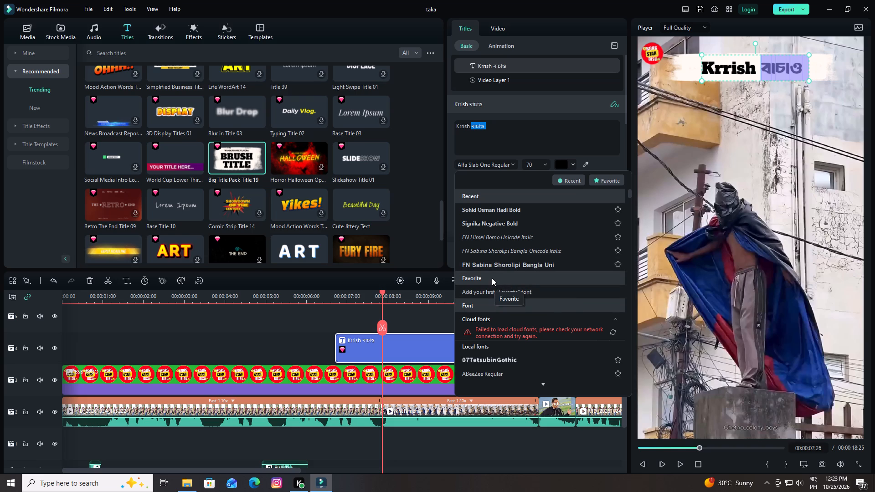
pyautogui.click(494, 241)
pyautogui.click(751, 132)
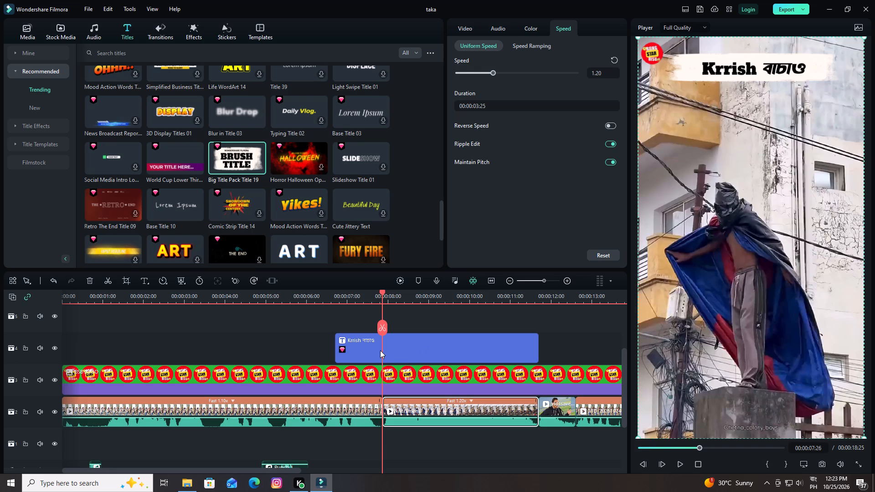
# Extend the Krrish title on track 4 from 00:00:00:00 to the end of the logo overlay, lasting 00:00:16:02.
pyautogui.click(351, 349)
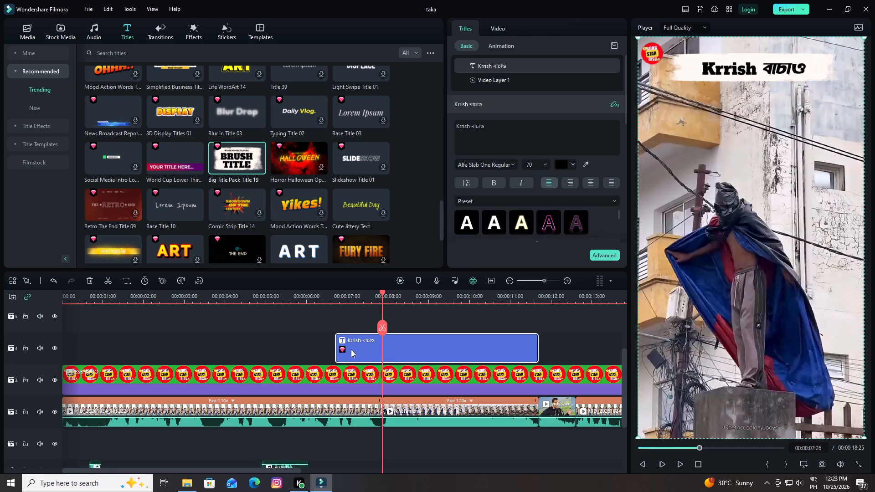
pyautogui.moveTo(336, 349); pyautogui.dragTo(49, 338)
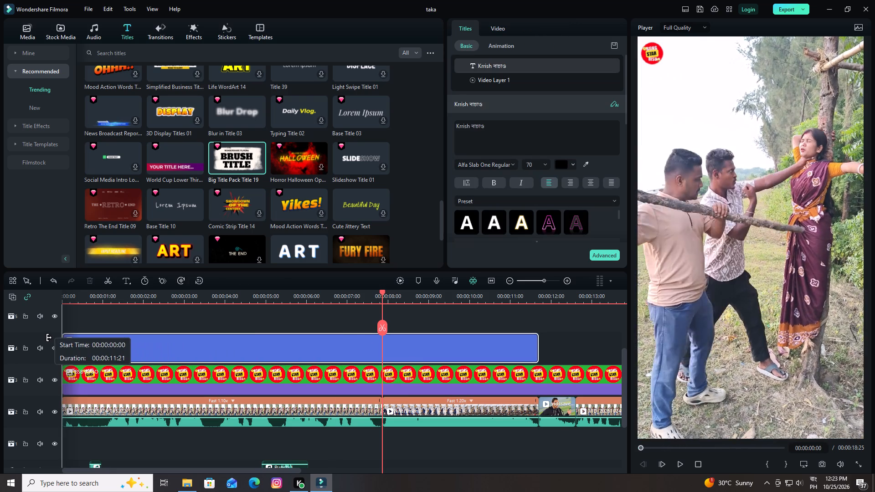
pyautogui.moveTo(49, 338); pyautogui.dragTo(48, 338)
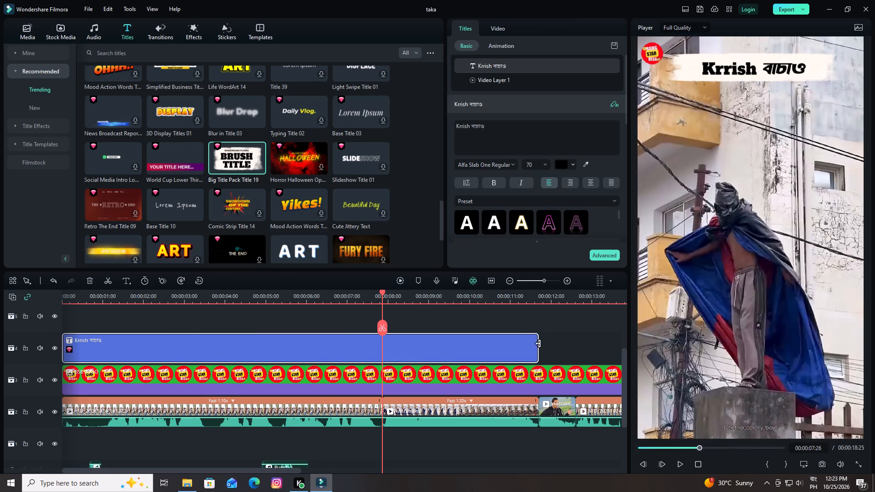
pyautogui.moveTo(536, 350); pyautogui.dragTo(561, 357)
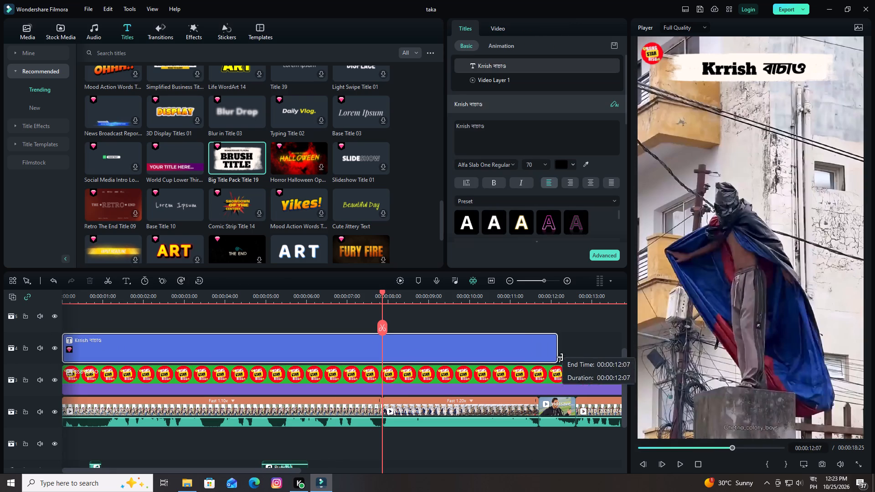
pyautogui.moveTo(561, 357); pyautogui.dragTo(568, 364)
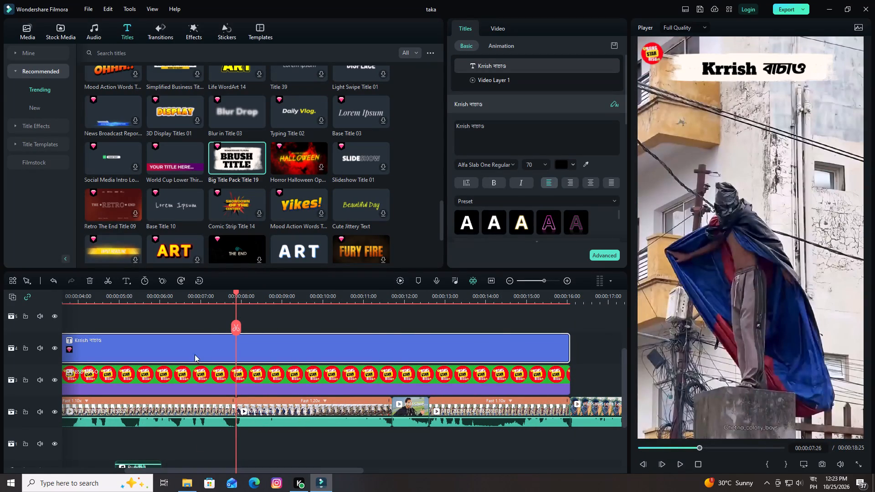
# In the Krrish title's advanced text editor, extend the text layer to span the full 00:00:16:02 of the Preset Video layer.
pyautogui.moveTo(234, 293); pyautogui.dragTo(85, 320)
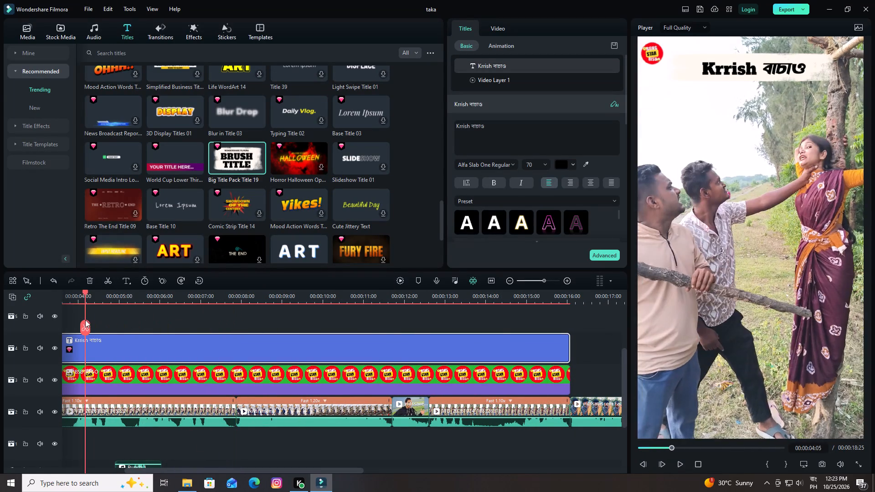
pyautogui.moveTo(85, 320); pyautogui.dragTo(0, 320)
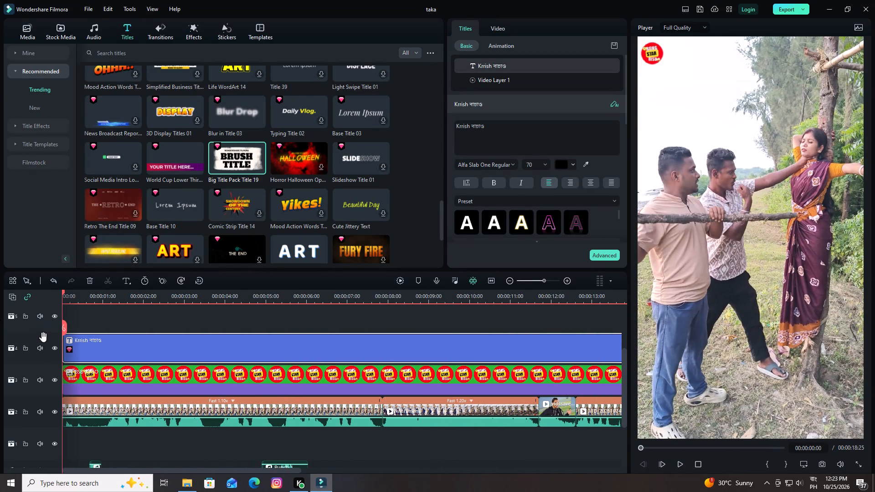
pyautogui.doubleClick(128, 352)
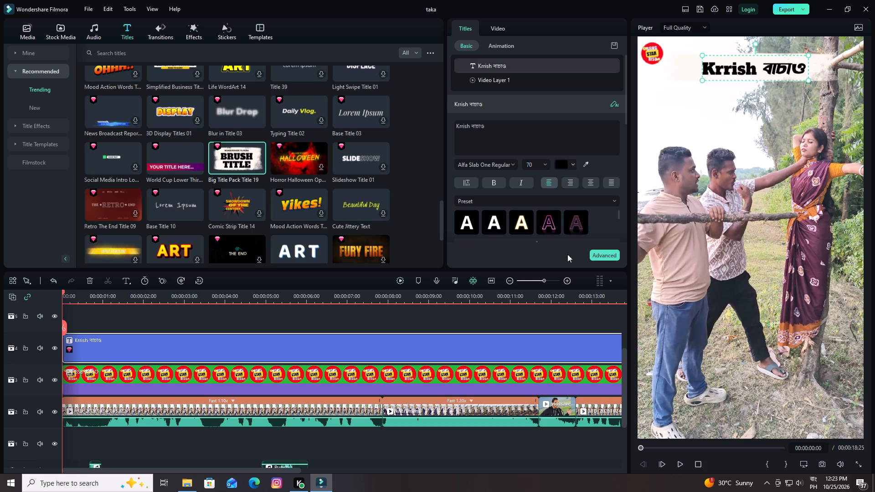
pyautogui.click(596, 256)
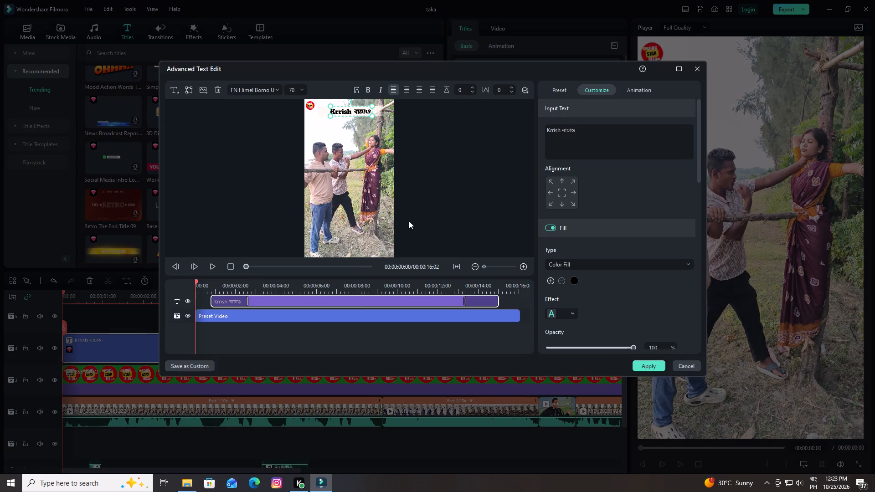
pyautogui.moveTo(249, 302); pyautogui.dragTo(205, 303)
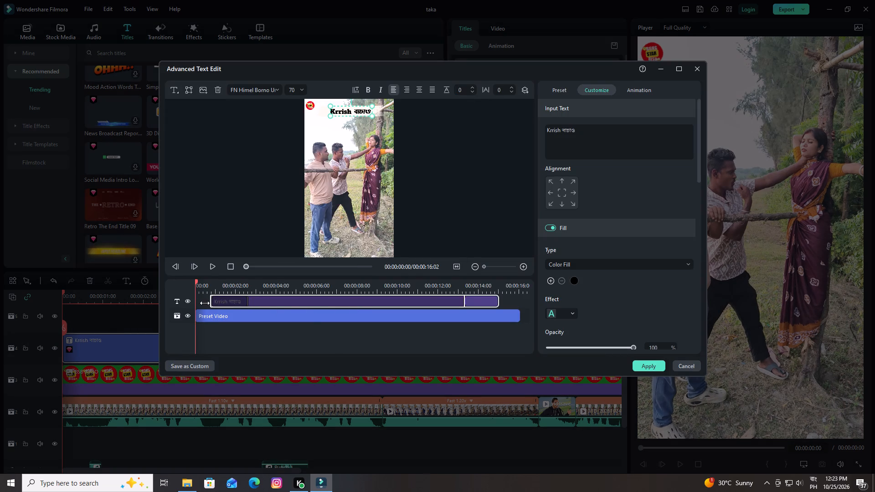
pyautogui.moveTo(205, 303); pyautogui.dragTo(185, 303)
pyautogui.moveTo(463, 303); pyautogui.dragTo(482, 304)
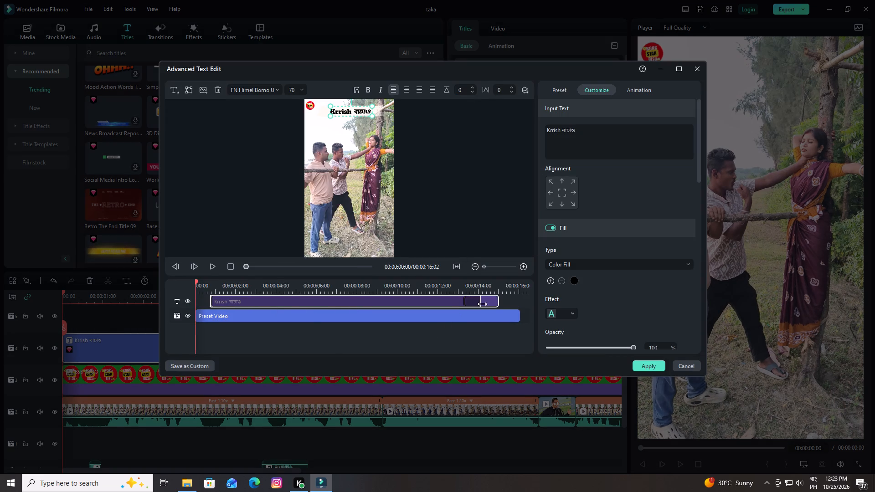
pyautogui.moveTo(482, 304); pyautogui.dragTo(558, 301)
pyautogui.moveTo(271, 298); pyautogui.dragTo(241, 298)
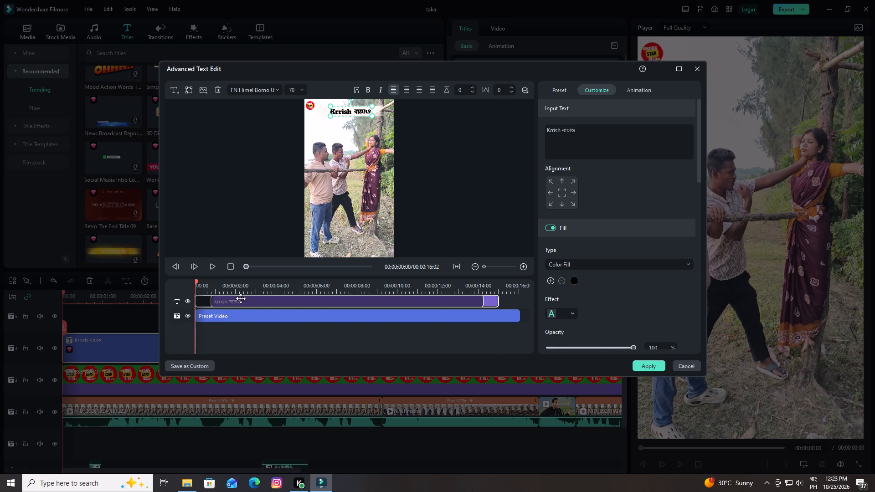
pyautogui.moveTo(241, 298); pyautogui.dragTo(240, 298)
pyautogui.moveTo(482, 299); pyautogui.dragTo(483, 299)
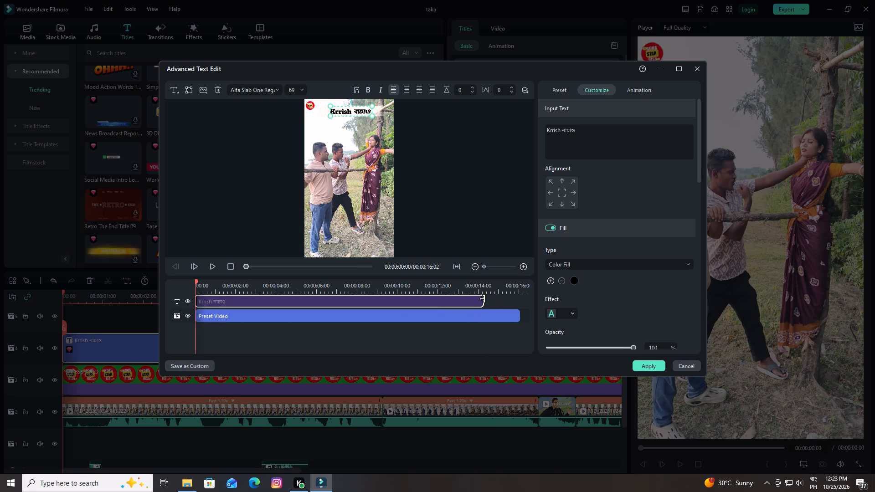
pyautogui.moveTo(483, 299); pyautogui.dragTo(520, 302)
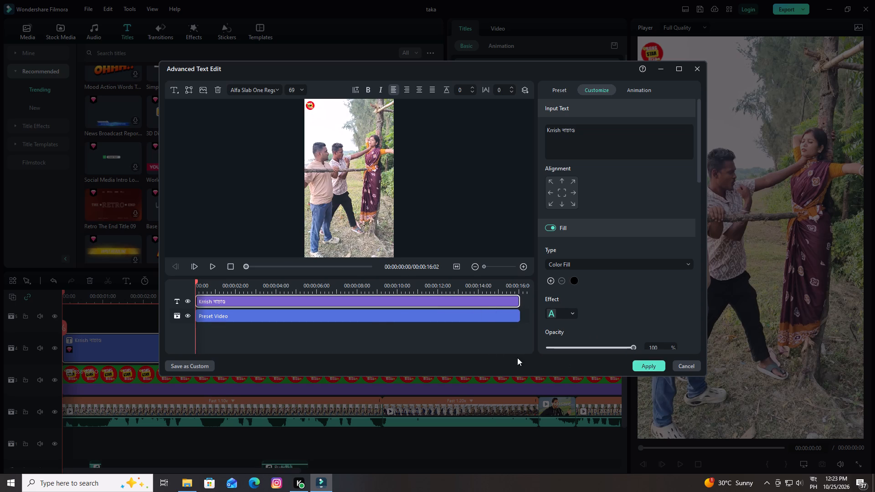
# Preview the title animation and trim the text layer's start to about 00:00:00:22, after the brush strip begins appearing.
pyautogui.click(211, 268)
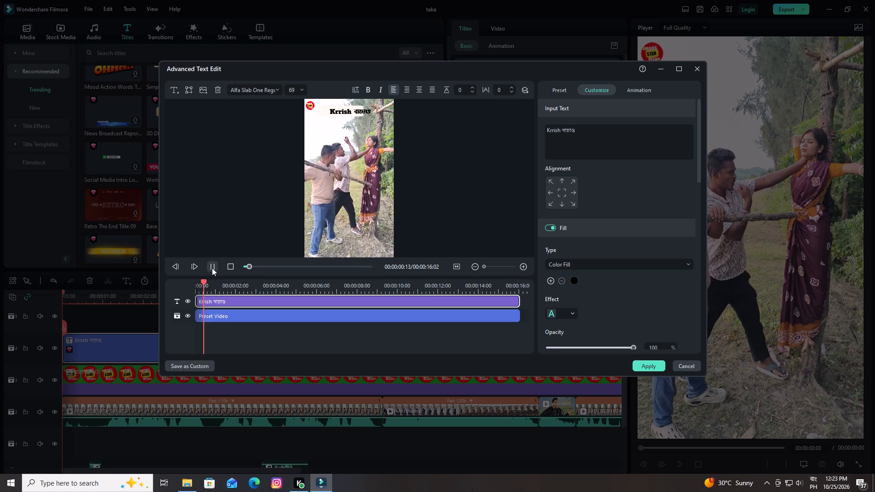
pyautogui.press('space')
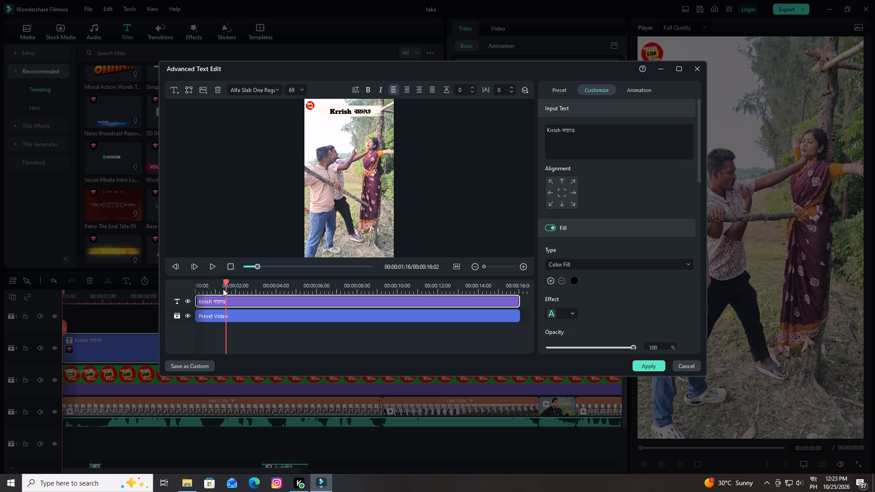
pyautogui.click(230, 315)
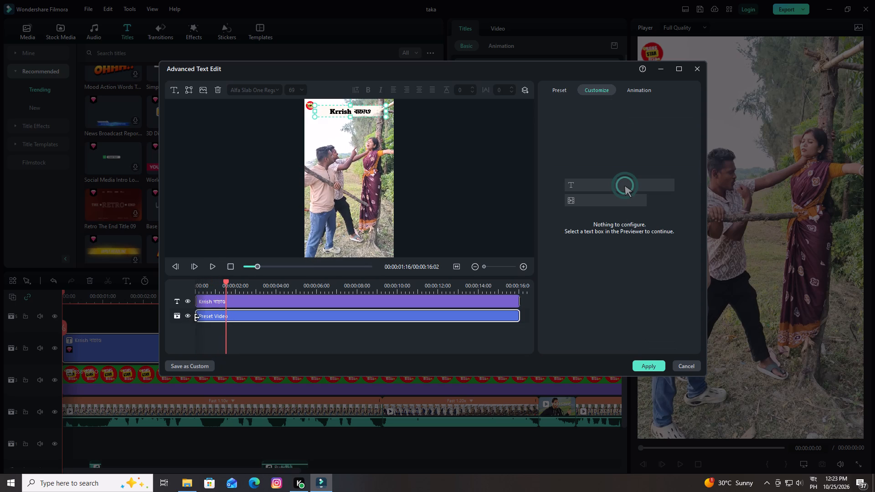
pyautogui.moveTo(198, 318); pyautogui.dragTo(188, 317)
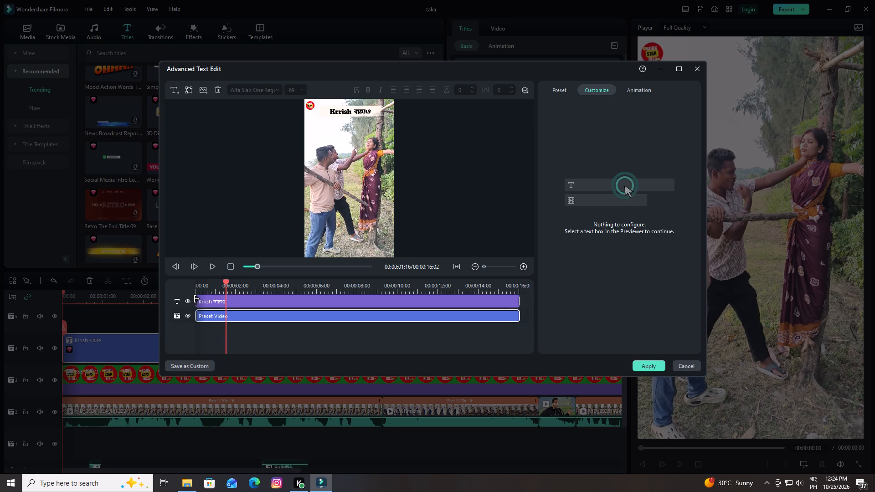
pyautogui.moveTo(197, 299); pyautogui.dragTo(206, 302)
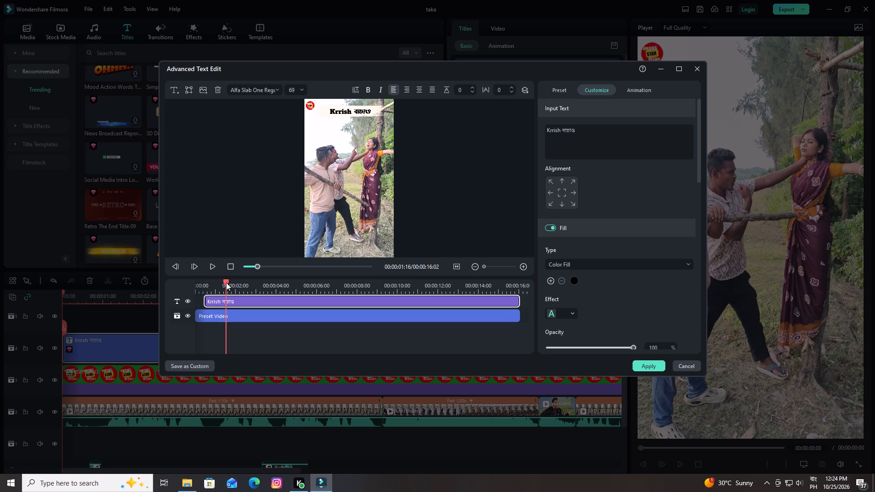
pyautogui.moveTo(226, 282); pyautogui.dragTo(199, 299)
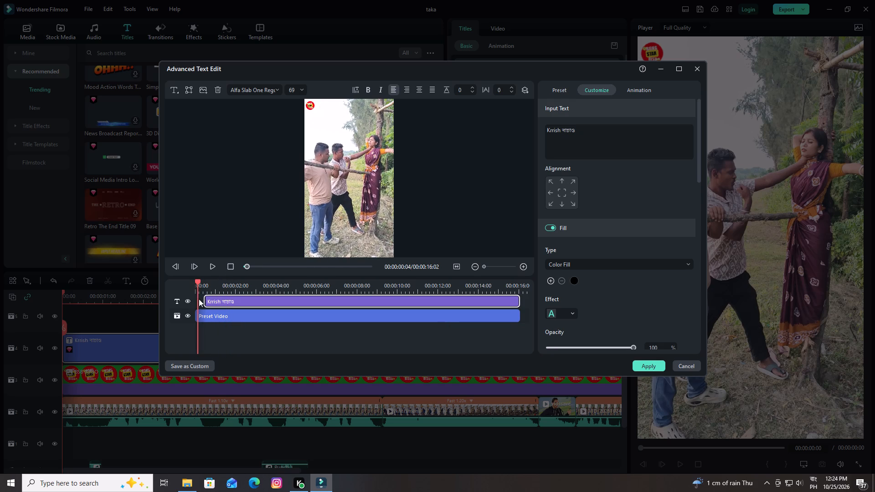
pyautogui.moveTo(199, 299); pyautogui.dragTo(206, 301)
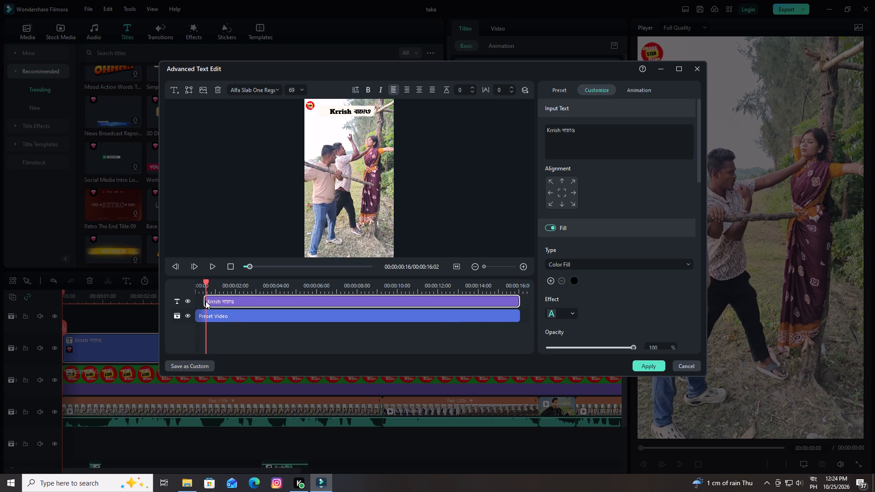
pyautogui.moveTo(206, 301); pyautogui.dragTo(210, 302)
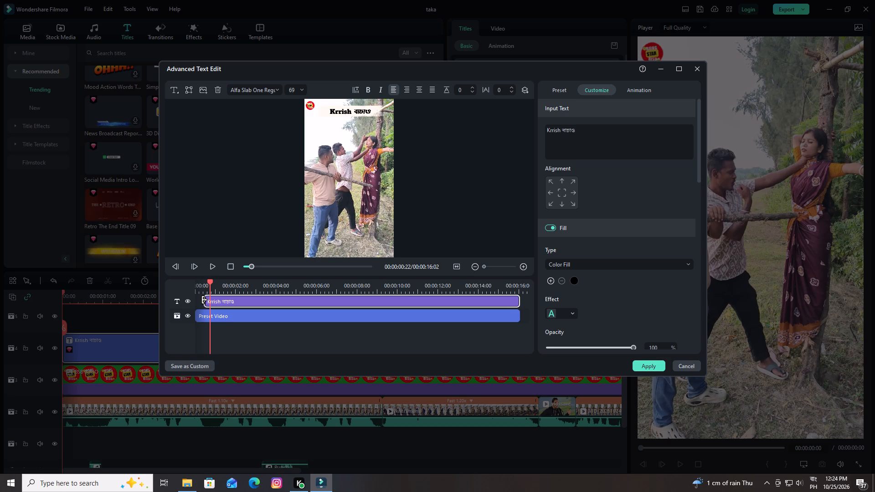
pyautogui.moveTo(205, 300); pyautogui.dragTo(209, 301)
# Trim the text layer's end to about half a second before the Preset Video layer ends, and apply the title edits.
pyautogui.moveTo(211, 283); pyautogui.dragTo(481, 320)
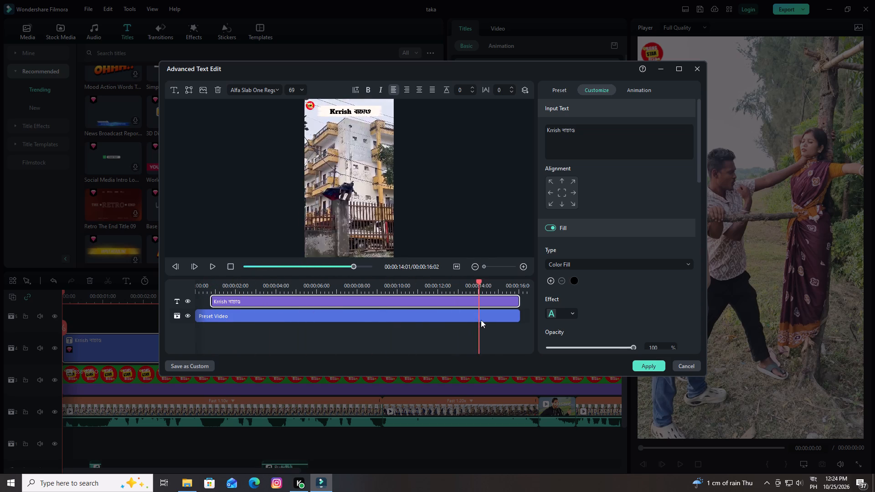
pyautogui.moveTo(481, 320); pyautogui.dragTo(526, 325)
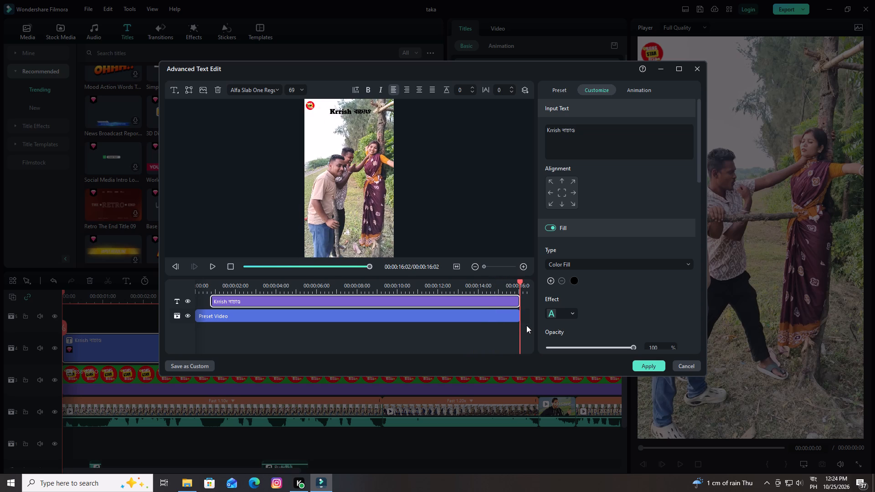
pyautogui.moveTo(526, 325); pyautogui.dragTo(526, 326)
pyautogui.moveTo(518, 303); pyautogui.dragTo(510, 305)
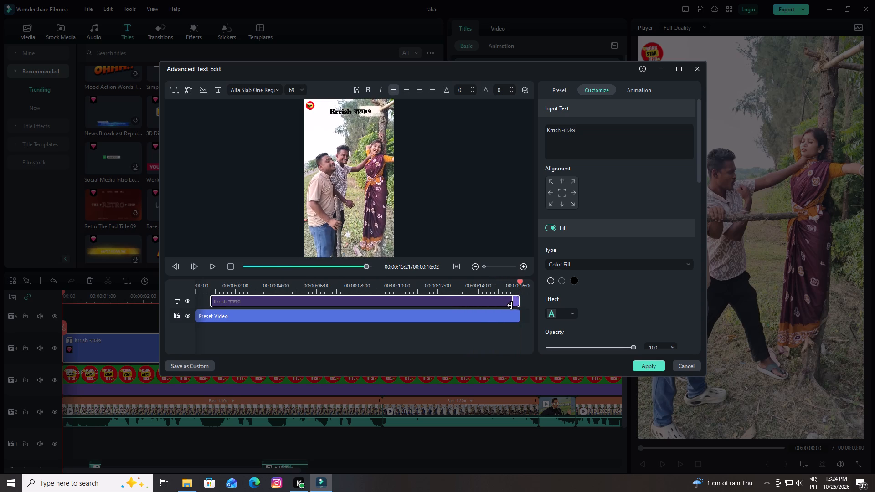
pyautogui.moveTo(510, 305); pyautogui.dragTo(504, 308)
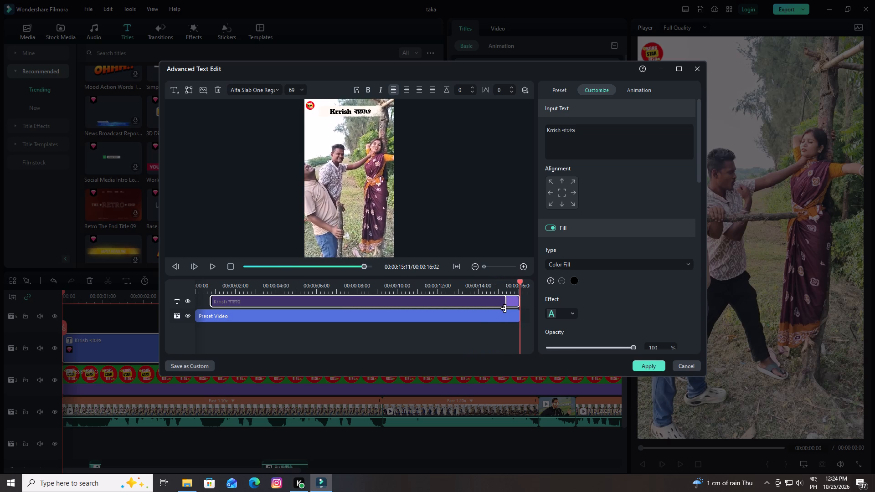
pyautogui.moveTo(504, 308); pyautogui.dragTo(506, 309)
pyautogui.moveTo(519, 282); pyautogui.dragTo(121, 298)
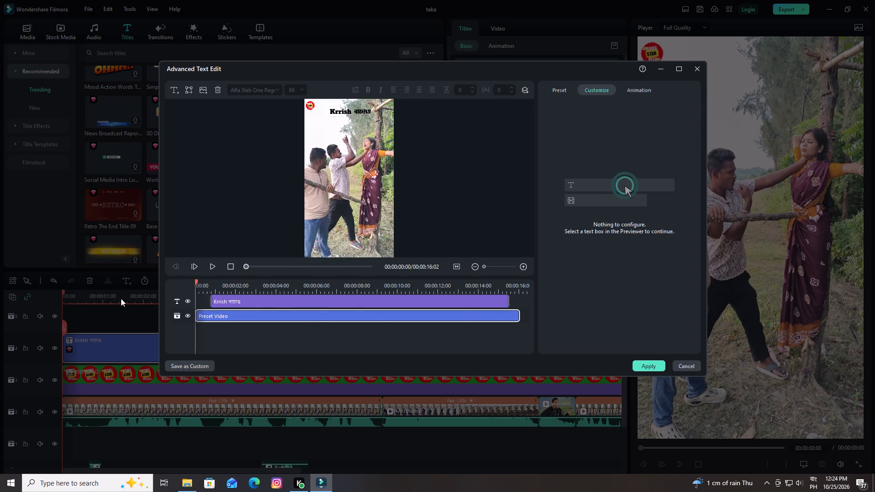
pyautogui.moveTo(121, 298); pyautogui.dragTo(117, 298)
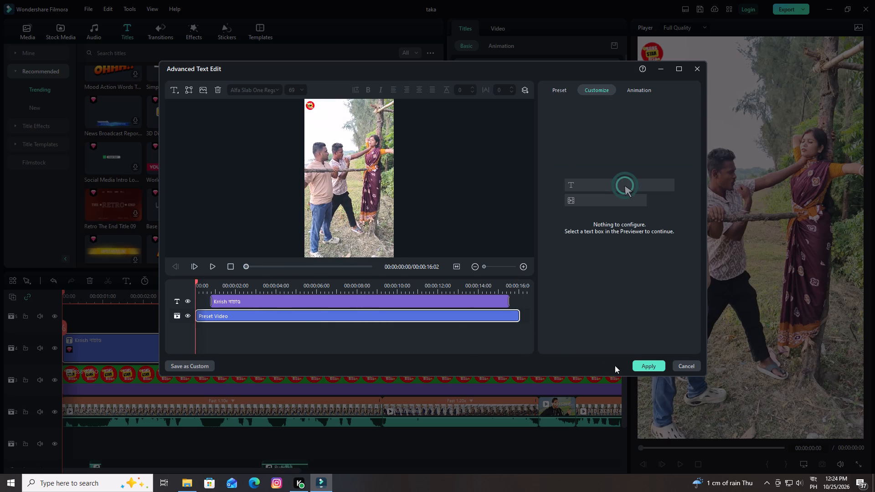
pyautogui.click(645, 365)
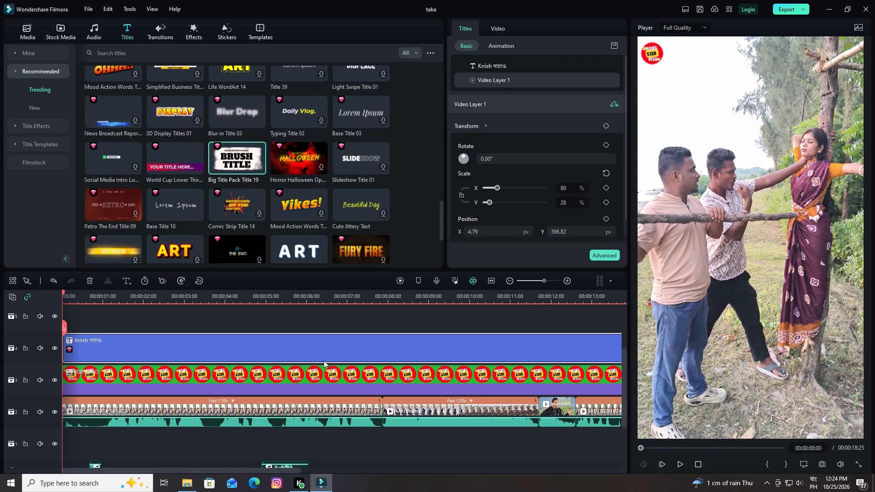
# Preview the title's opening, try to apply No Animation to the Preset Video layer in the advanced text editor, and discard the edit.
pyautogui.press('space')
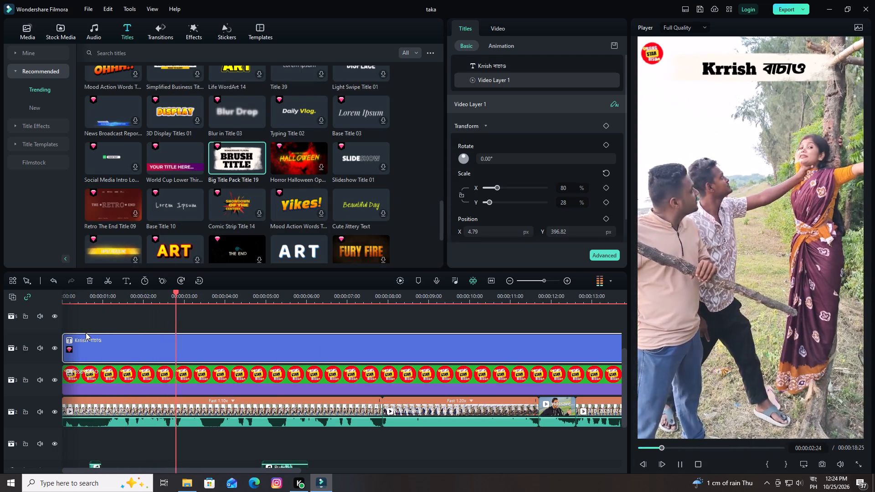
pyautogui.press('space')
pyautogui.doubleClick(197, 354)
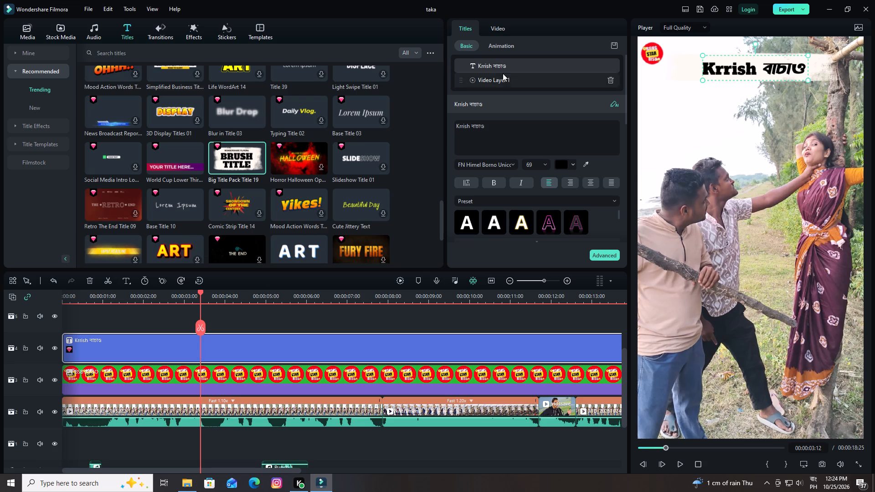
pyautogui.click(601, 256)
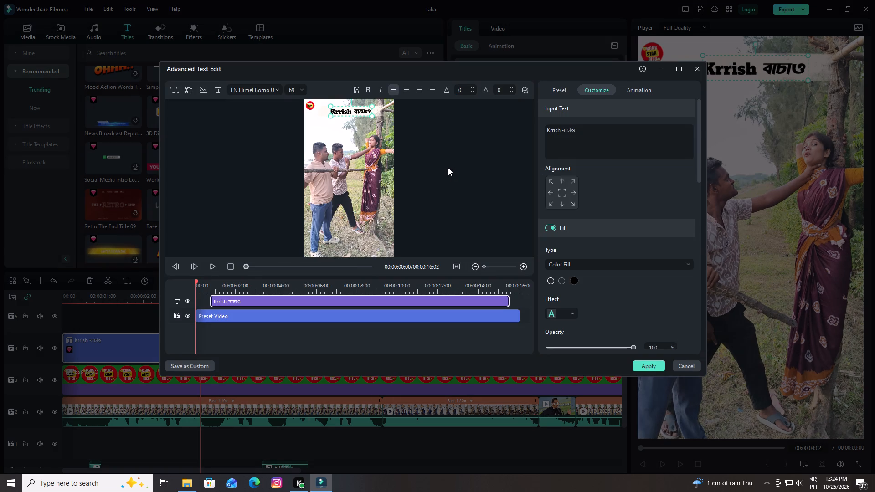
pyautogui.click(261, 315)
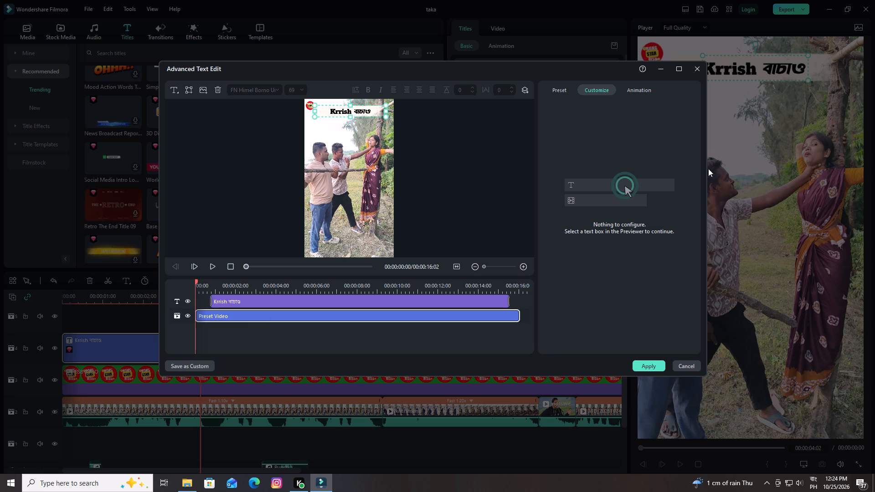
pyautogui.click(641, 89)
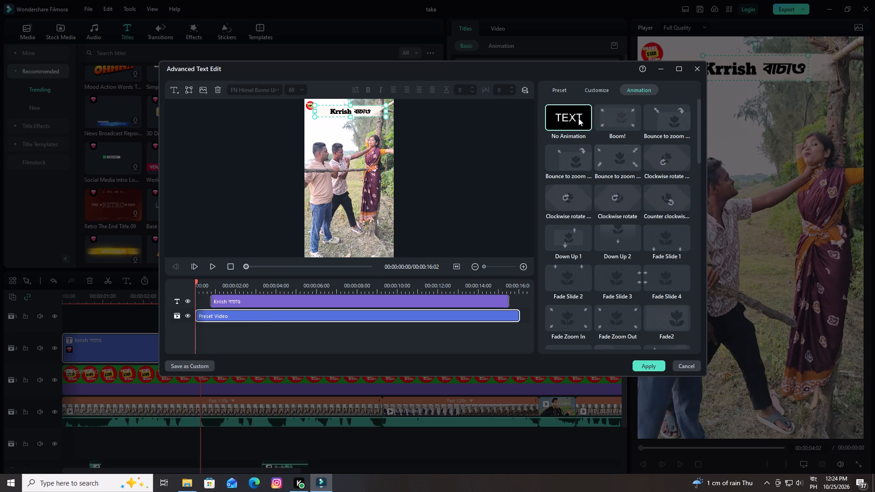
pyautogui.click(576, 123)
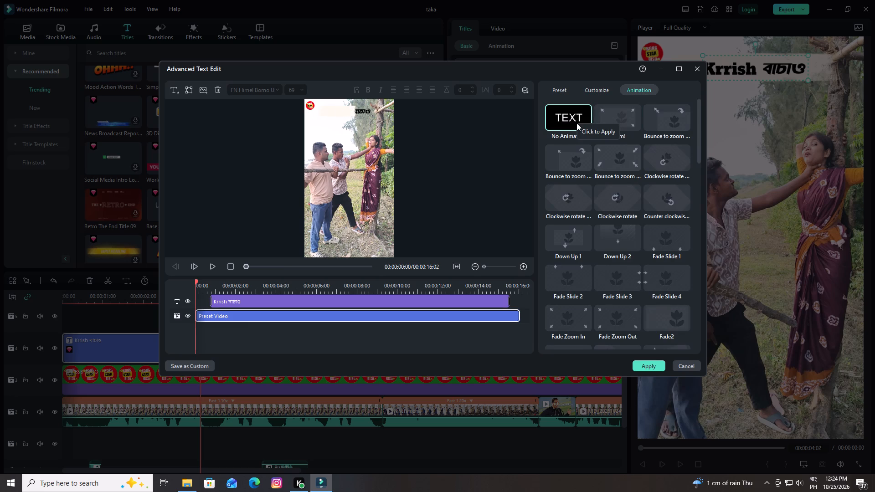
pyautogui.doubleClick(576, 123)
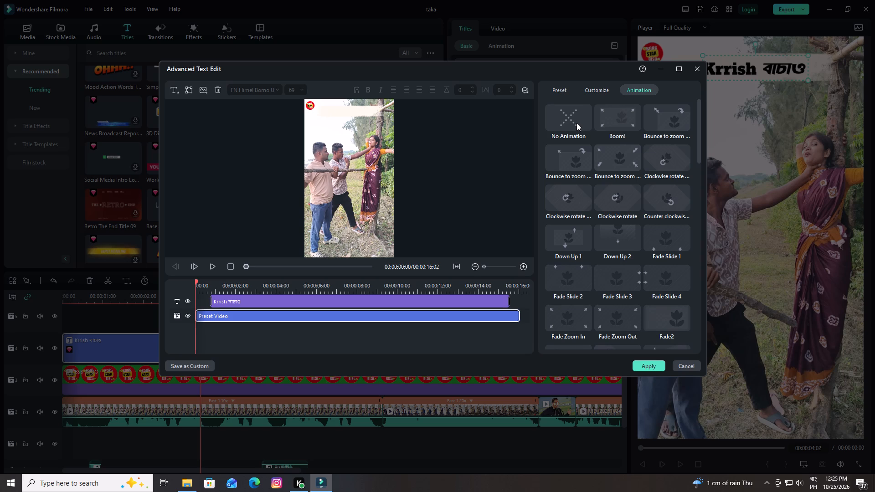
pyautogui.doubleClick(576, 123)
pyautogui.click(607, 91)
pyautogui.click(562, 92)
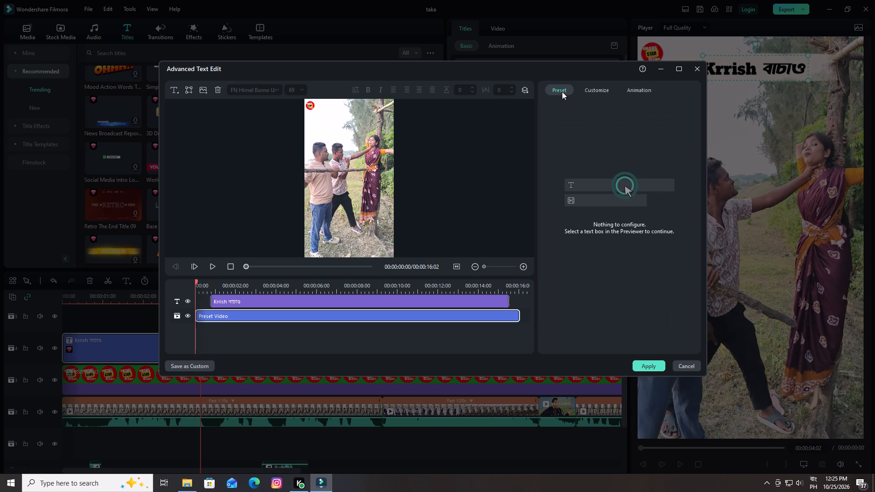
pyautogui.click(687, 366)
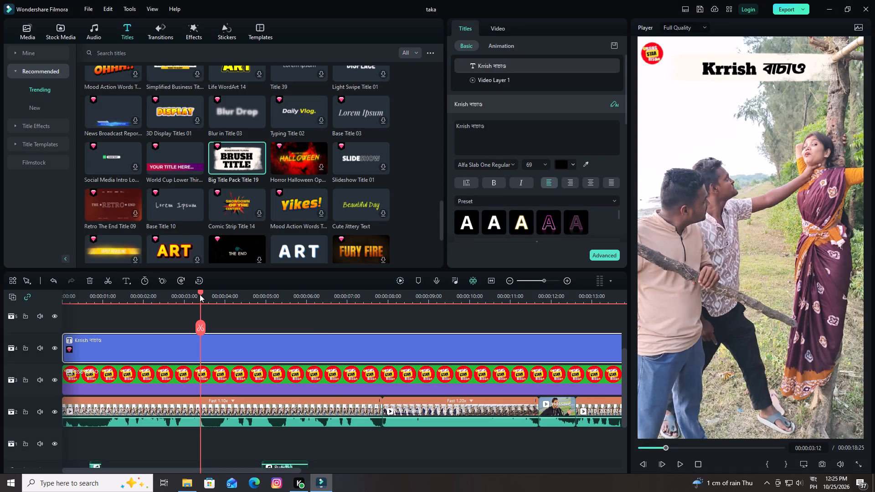
# Raise the system volume and play the whole video from 00:00:00:00 to review the title, logo, clips and sounds.
pyautogui.moveTo(200, 293); pyautogui.dragTo(28, 320)
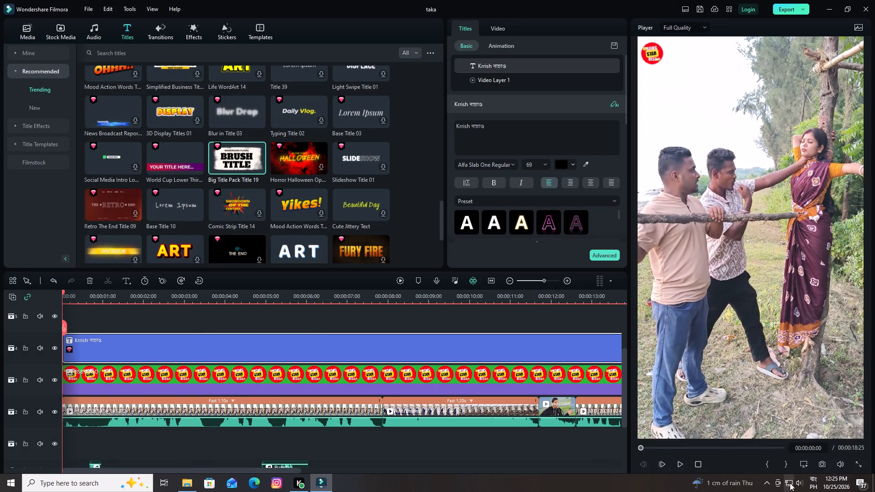
pyautogui.click(797, 483)
pyautogui.scroll(3, 793, 479)
pyautogui.click(798, 481)
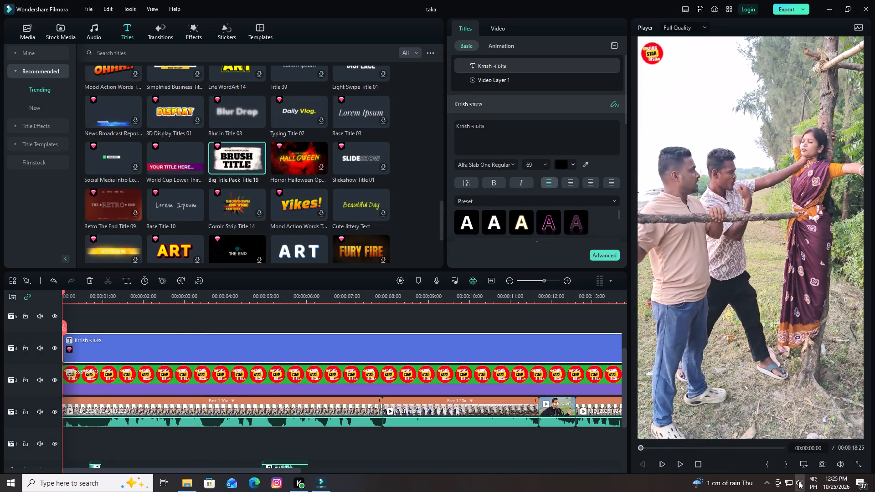
pyautogui.press('space')
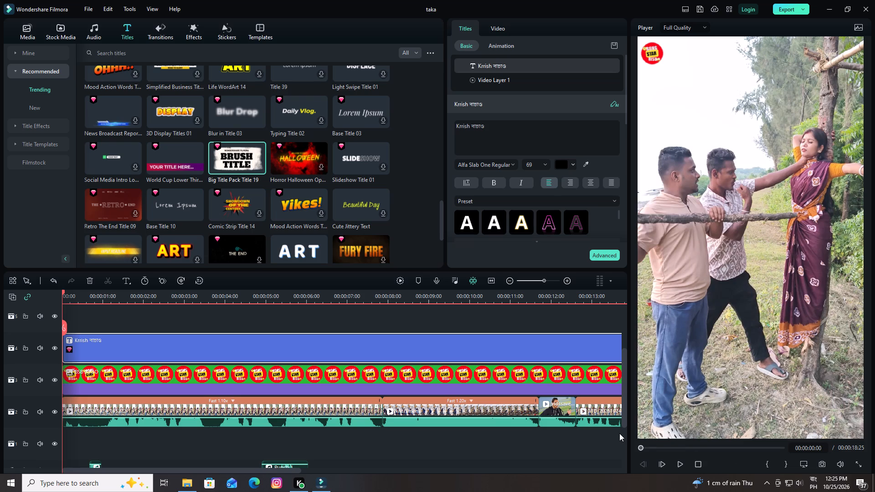
pyautogui.click(257, 350)
pyautogui.click(245, 378)
pyautogui.press('space')
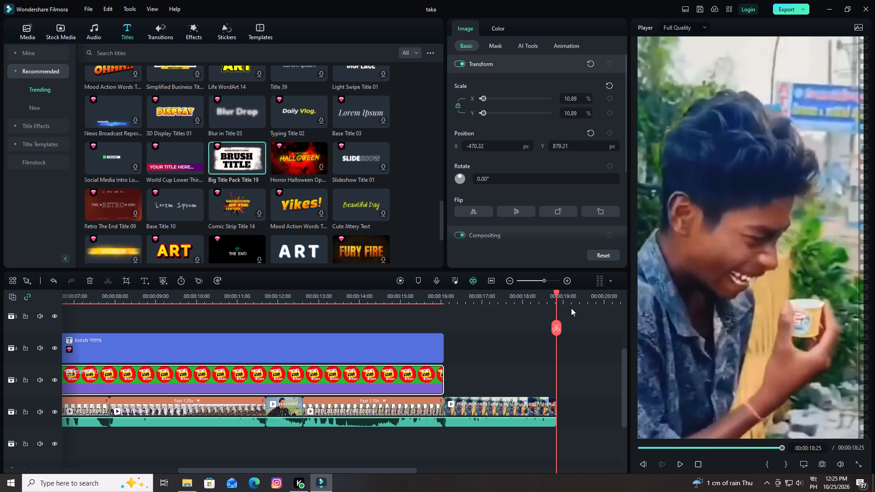
# Replay the video from about 00:00:11:00 into the closing meme clip to check the title's exit and the clip transitions.
pyautogui.moveTo(556, 292); pyautogui.dragTo(283, 376)
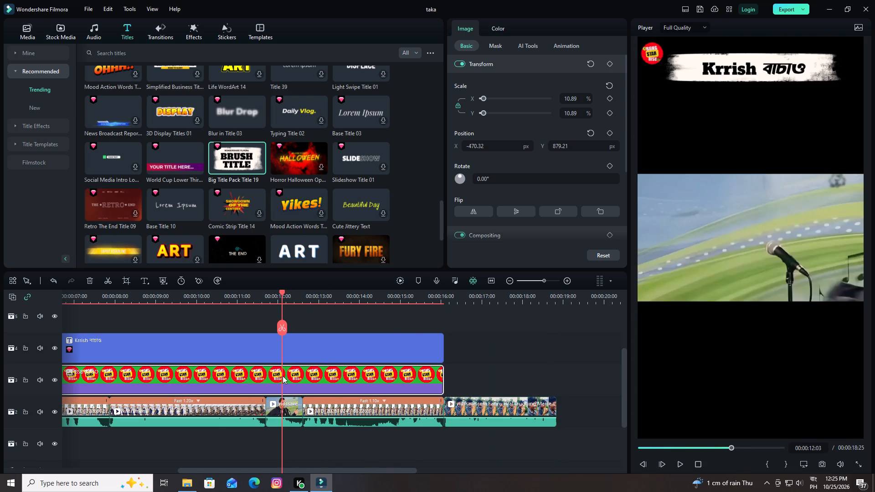
pyautogui.moveTo(283, 376); pyautogui.dragTo(282, 376)
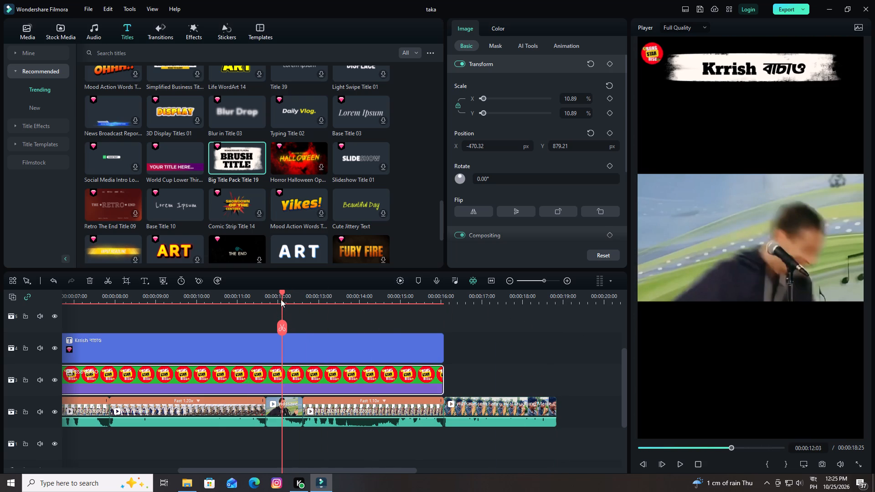
pyautogui.moveTo(281, 292); pyautogui.dragTo(232, 305)
pyautogui.press('space')
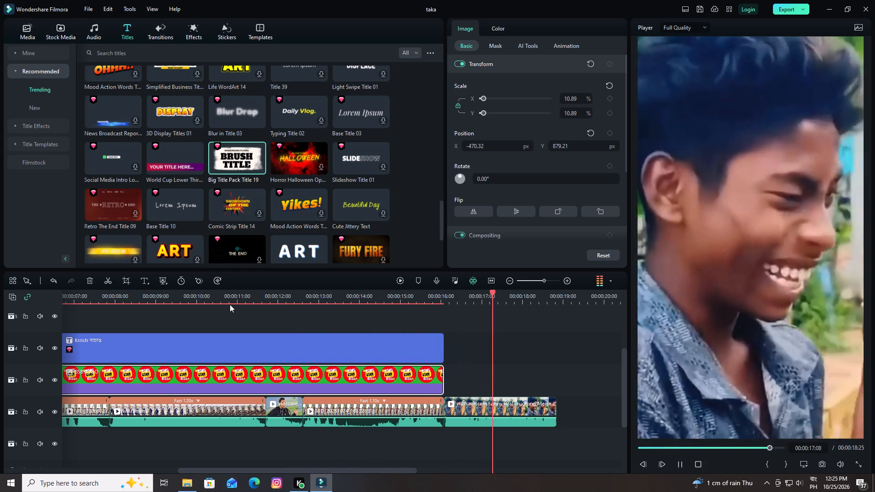
pyautogui.press('space')
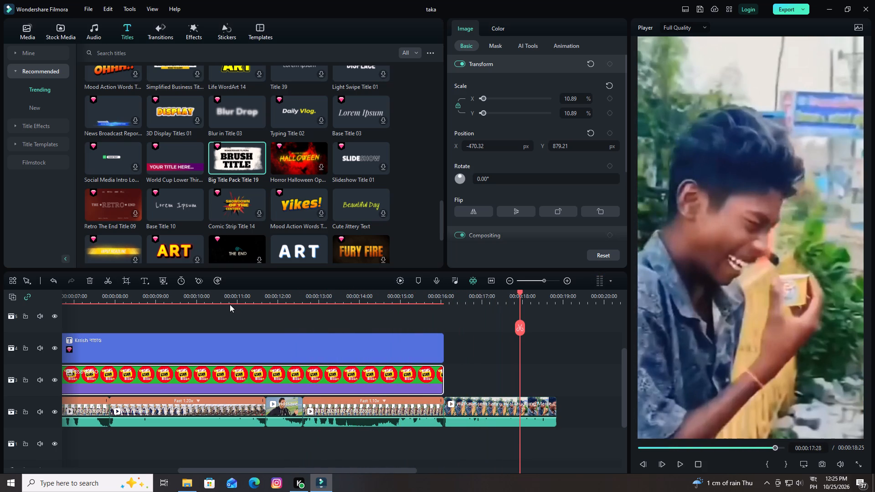
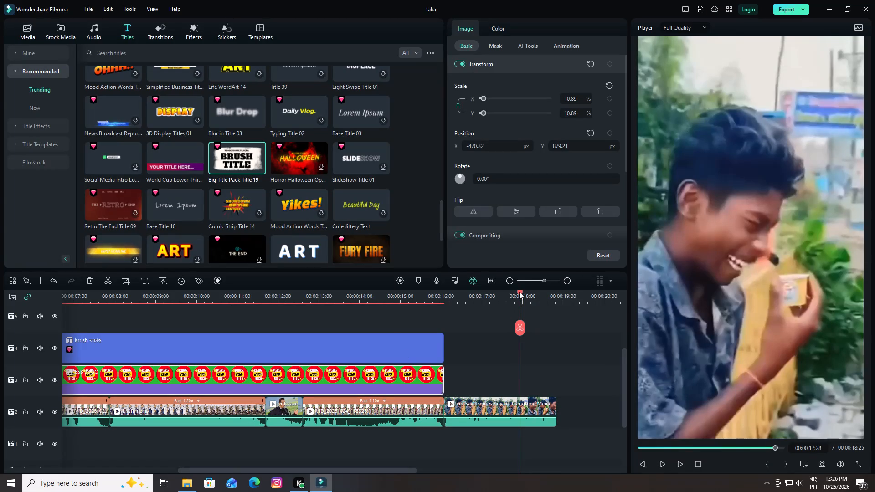
# Play the whole video from 00:00:00:00 to the end as a final review of the title, logo, clips and sounds.
pyautogui.moveTo(517, 292); pyautogui.dragTo(22, 311)
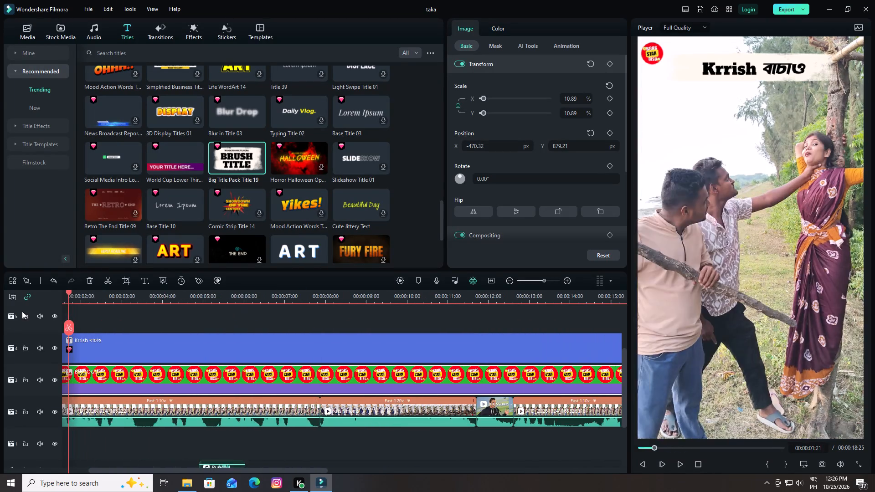
pyautogui.moveTo(22, 311); pyautogui.dragTo(0, 344)
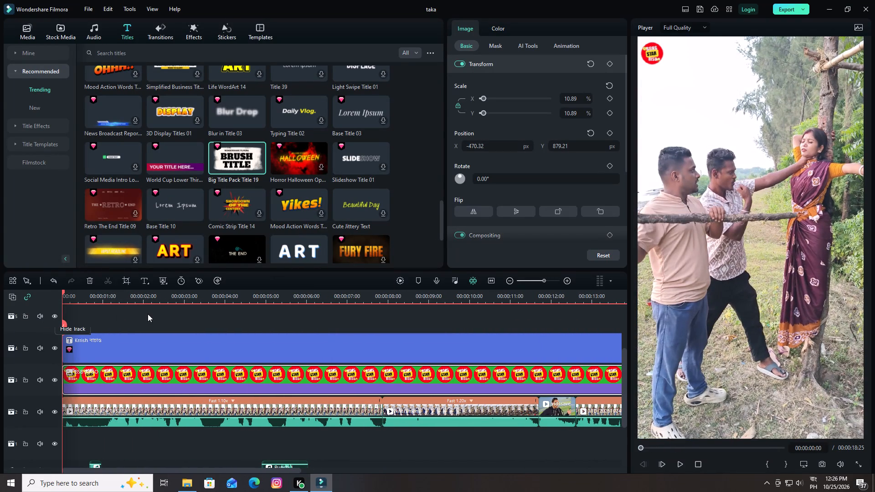
pyautogui.press('space')
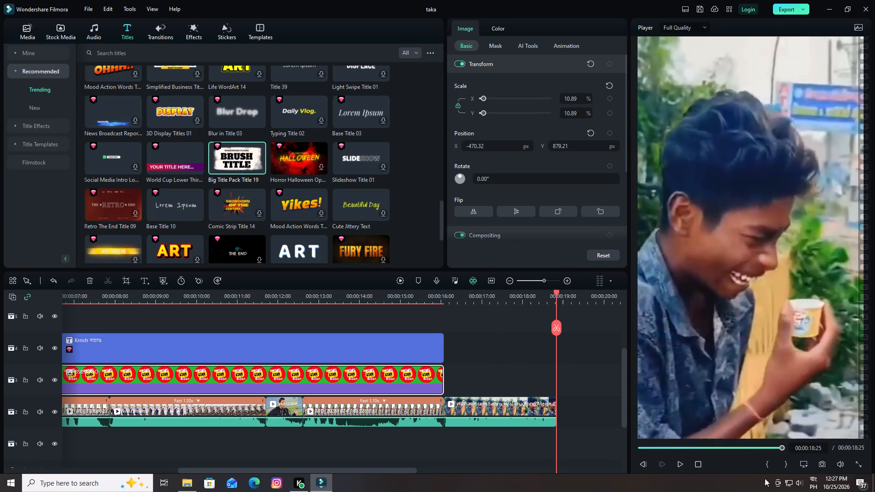
# Change the project settings to 2160x3840 resolution and a 60 fps frame rate, and save the project.
pyautogui.click(799, 466)
pyautogui.click(780, 406)
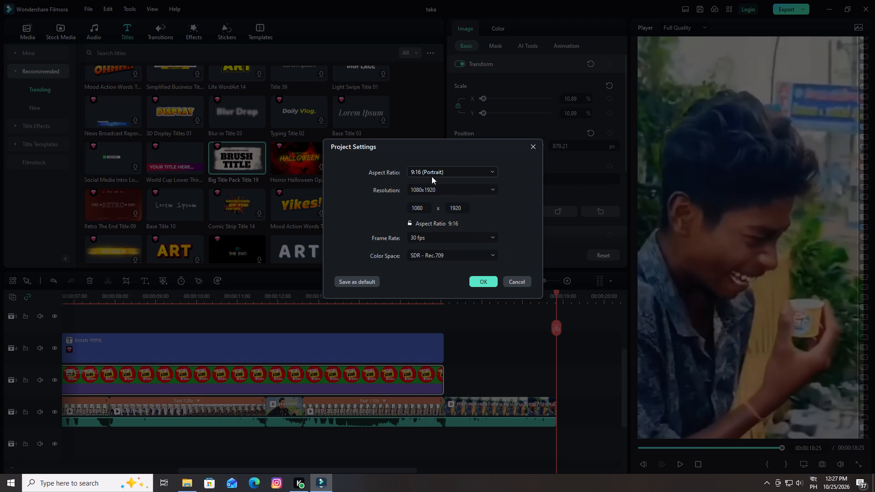
pyautogui.click(489, 191)
pyautogui.click(471, 235)
pyautogui.click(486, 236)
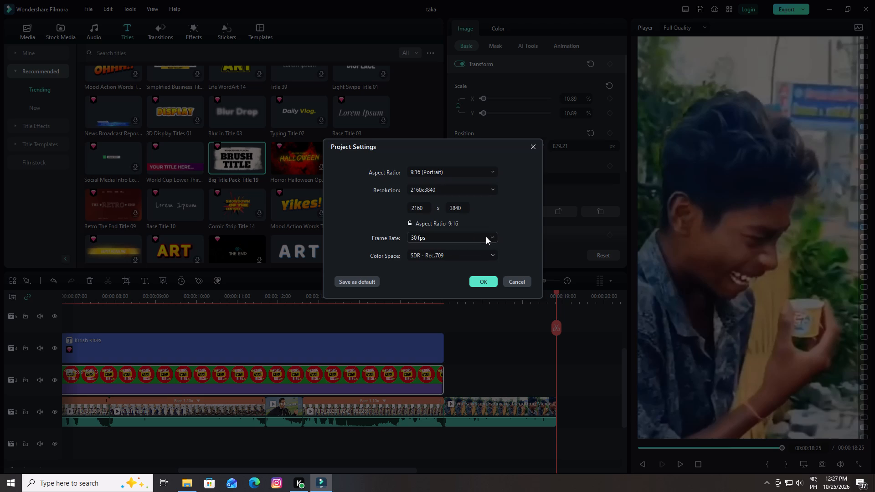
pyautogui.click(435, 355)
pyautogui.click(487, 281)
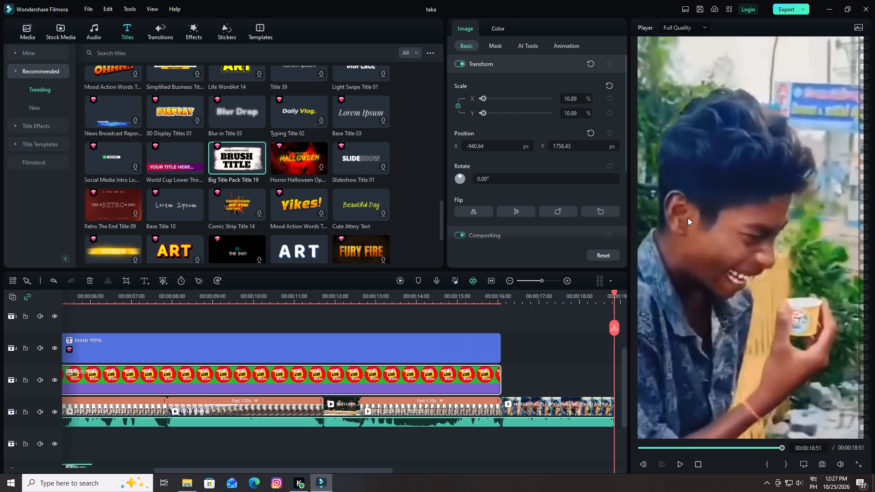
pyautogui.hotkey('ctrl', 's')
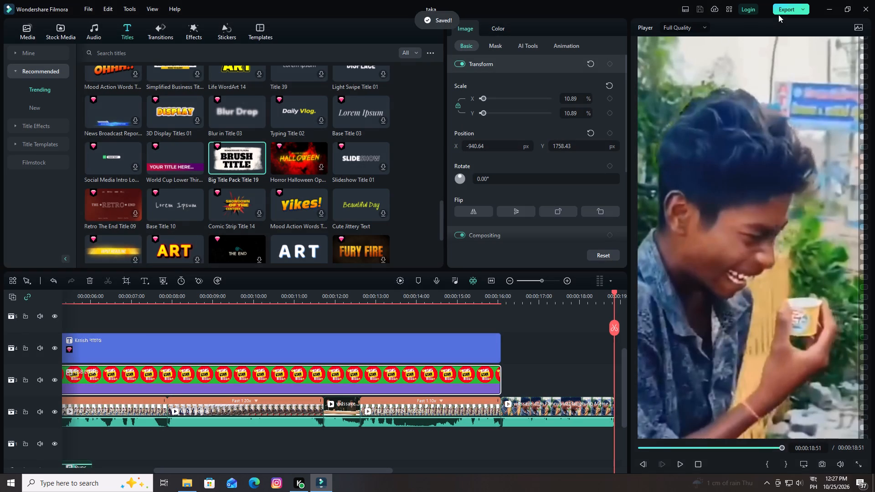
# Open the export settings for a local file and name the output "Krrish বাচাও new".
pyautogui.click(782, 12)
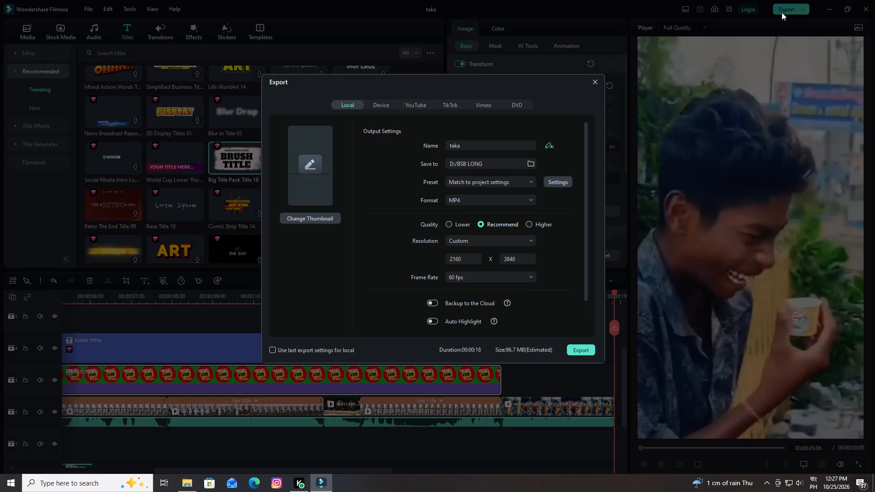
pyautogui.click(480, 143)
pyautogui.press('BackSpace')
pyautogui.press('BackSpace')
pyautogui.press('BackSpace')
pyautogui.press('BackSpace')
pyautogui.press('BackSpace')
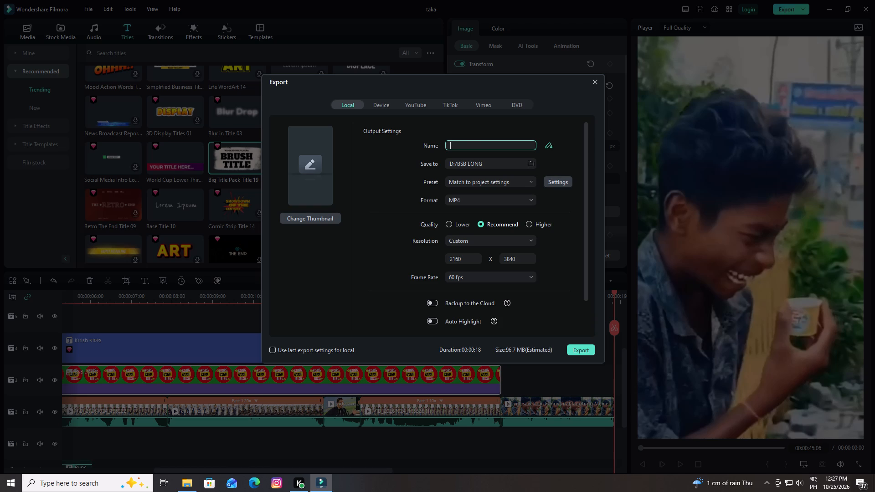
pyautogui.hotkey('shift', 'k')
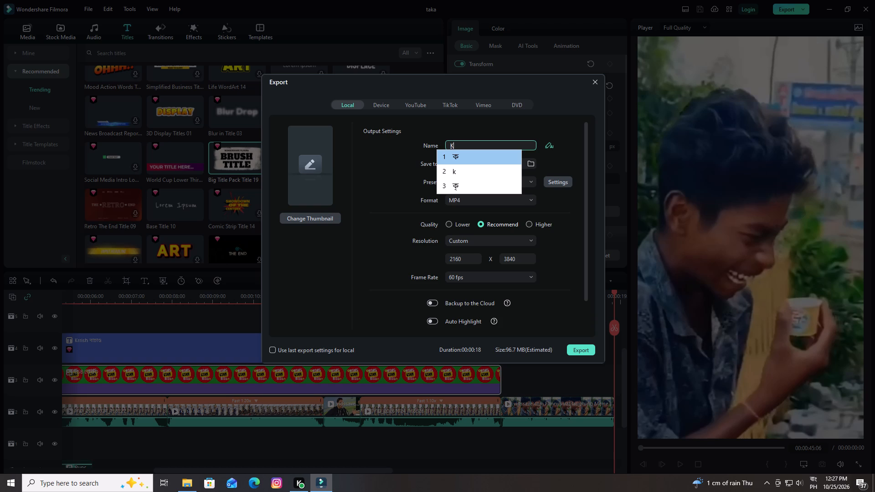
pyautogui.write('rrish')
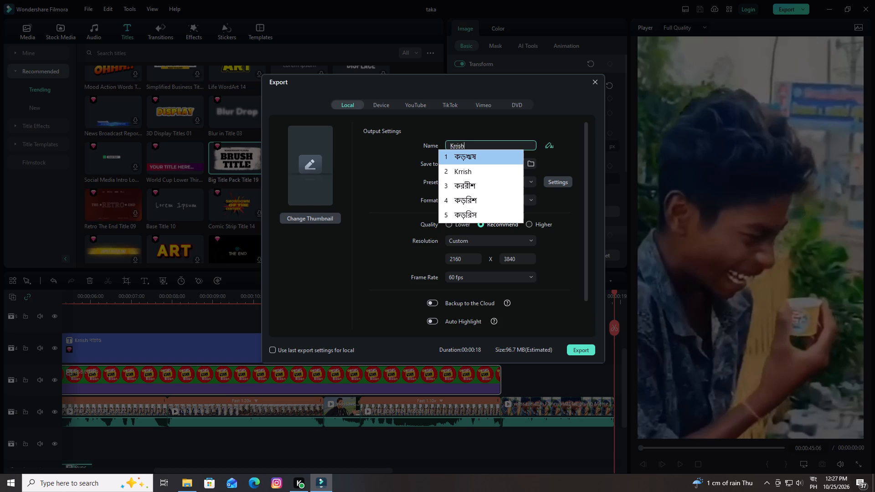
pyautogui.click(470, 176)
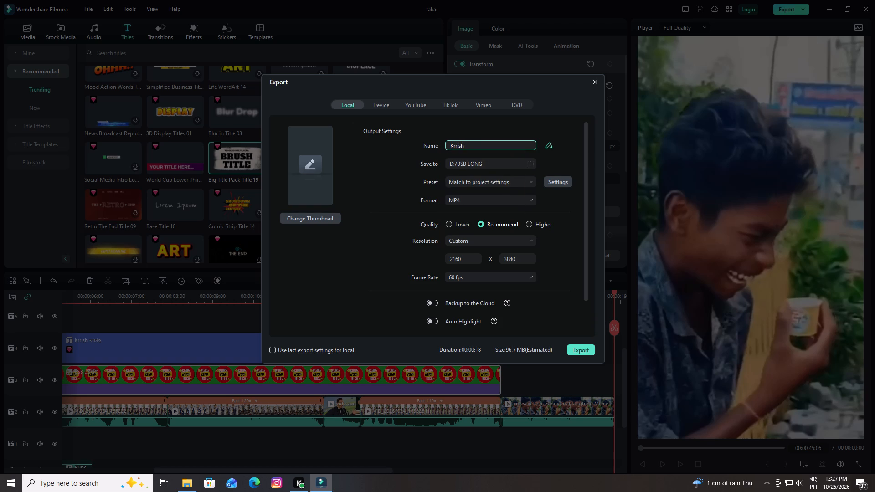
pyautogui.write('bac')
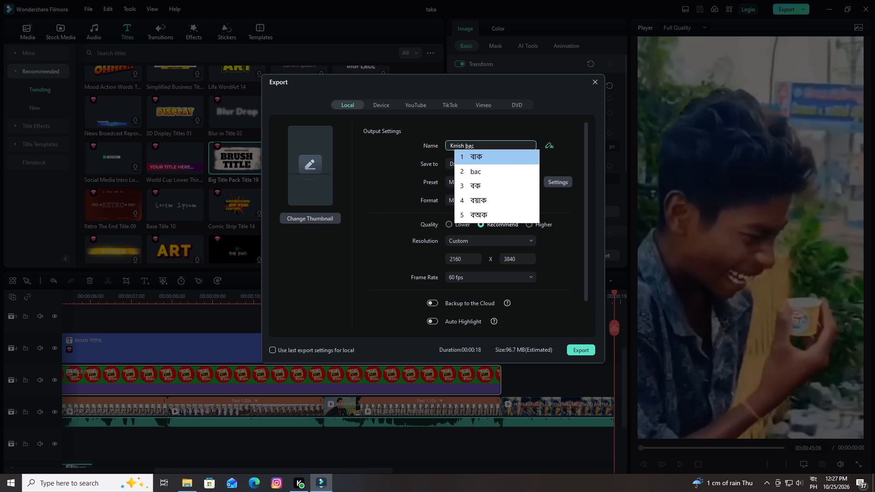
pyautogui.write('hao')
pyautogui.click(484, 155)
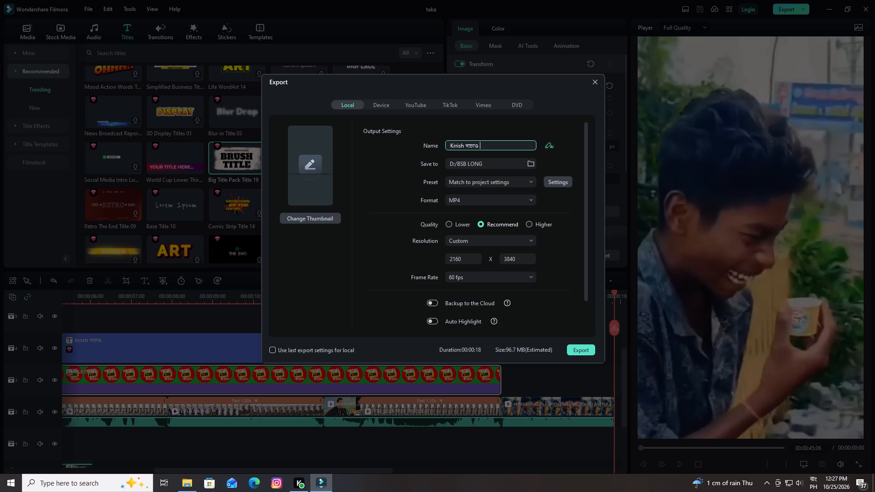
pyautogui.write('new')
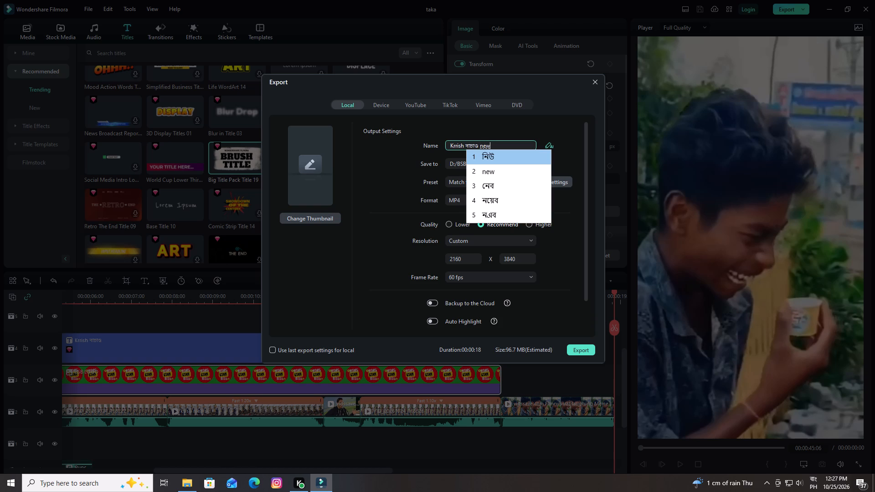
pyautogui.click(483, 169)
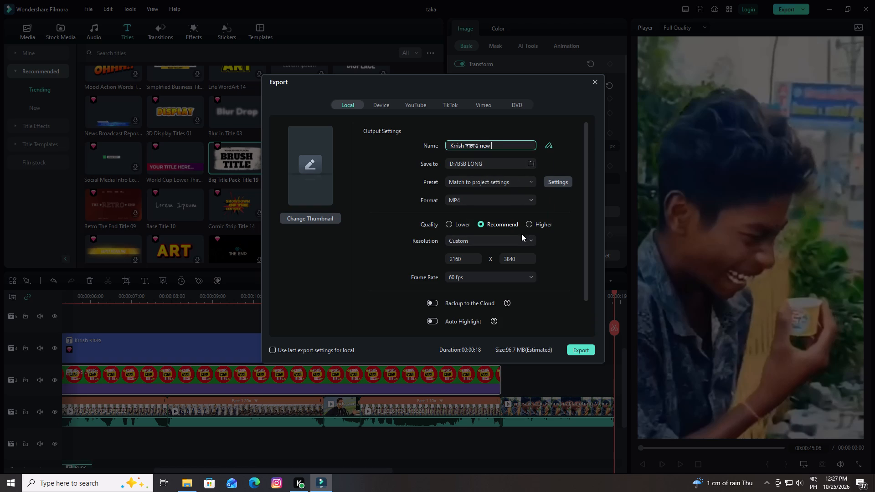
# Set the export quality to Higher and start exporting the MP4.
pyautogui.click(527, 224)
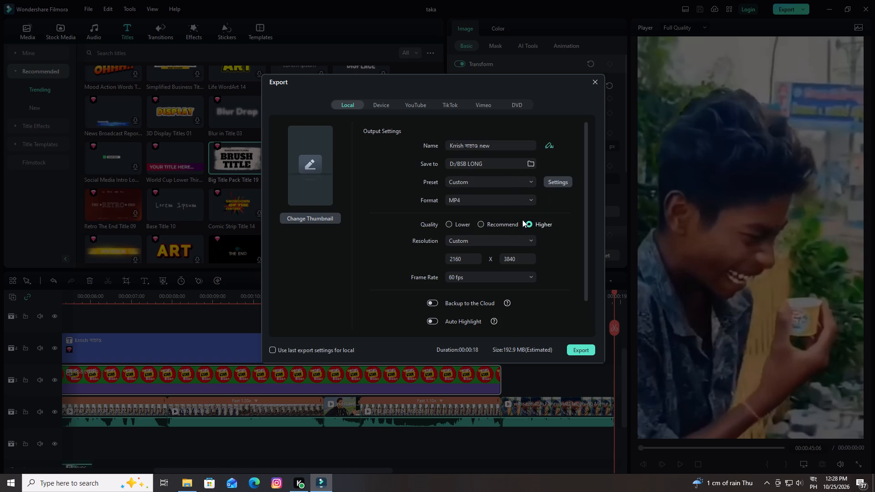
pyautogui.click(581, 349)
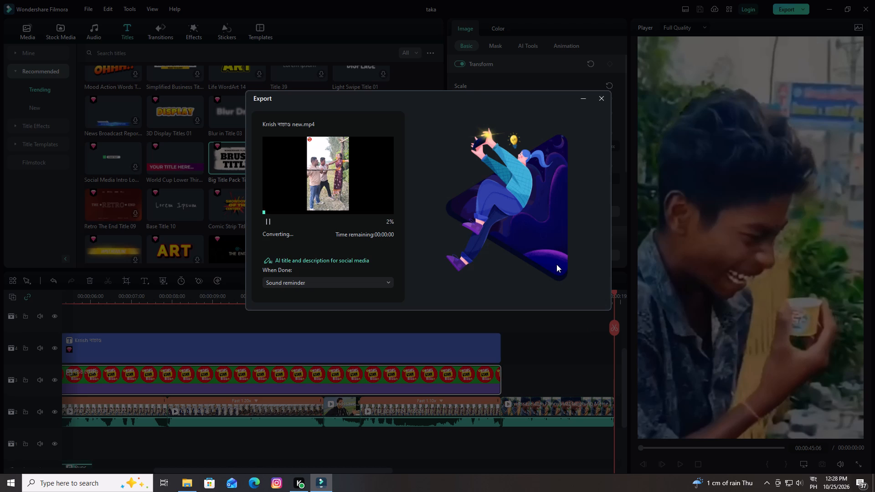
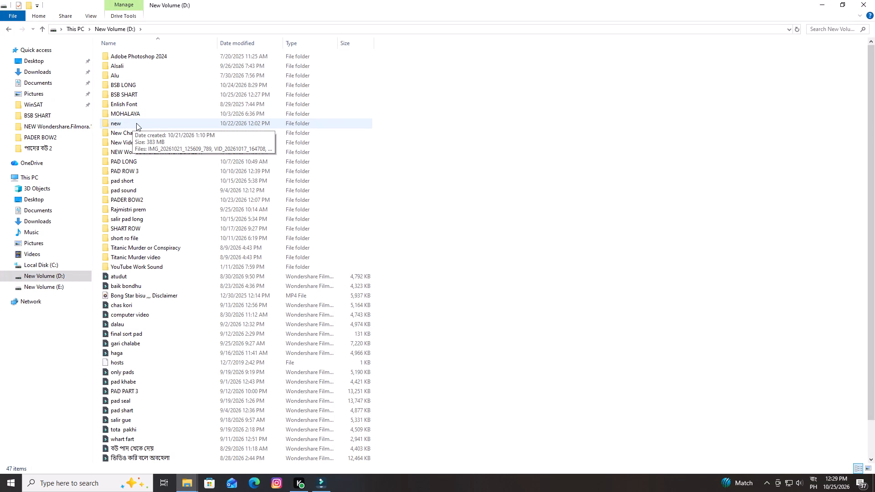
# In File Explorer, move the exported video "Krrish বাচাও new" from the BSB LONG folder to BSB SHART on drive D and refresh the folder.
pyautogui.doubleClick(129, 97)
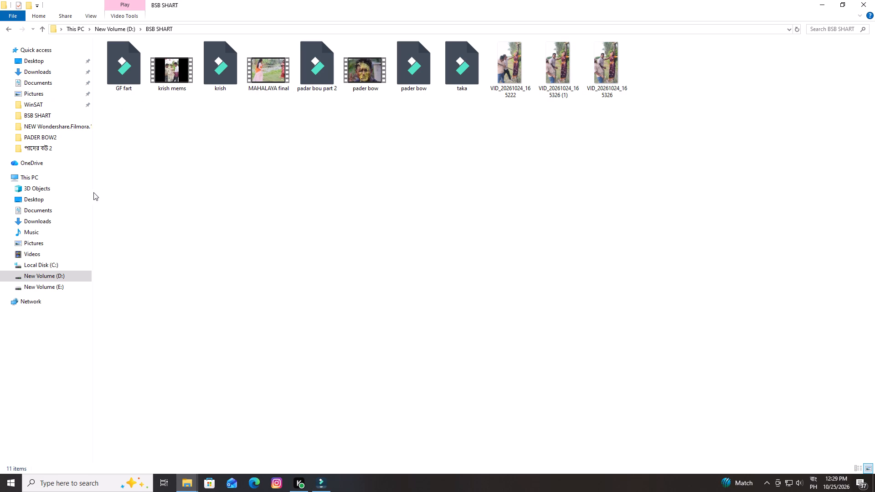
pyautogui.doubleClick(58, 275)
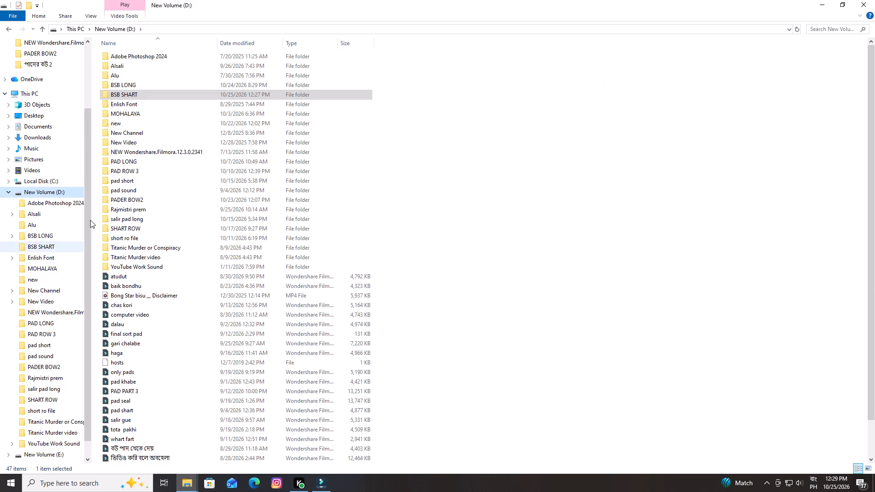
pyautogui.doubleClick(132, 85)
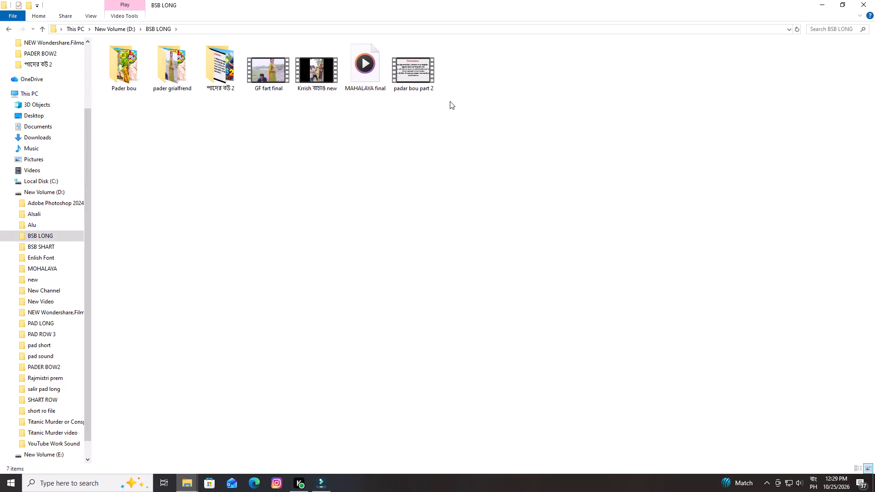
pyautogui.click(321, 87)
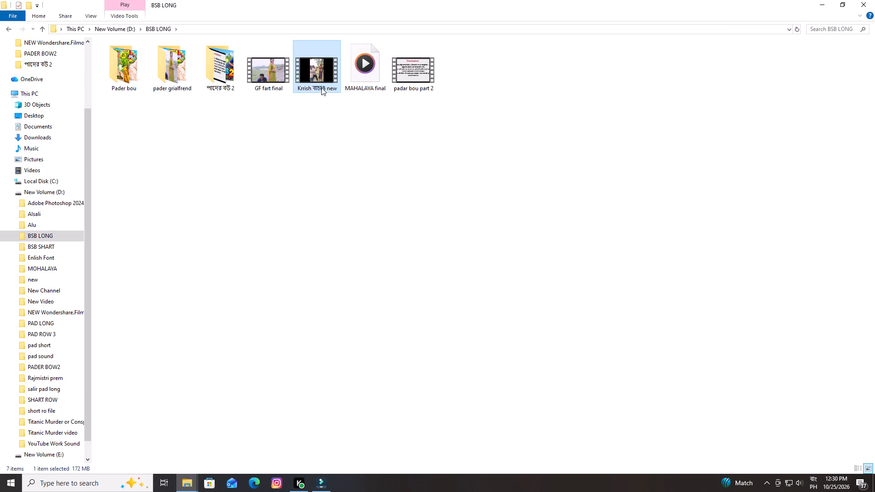
pyautogui.hotkey('ctrl', 'x')
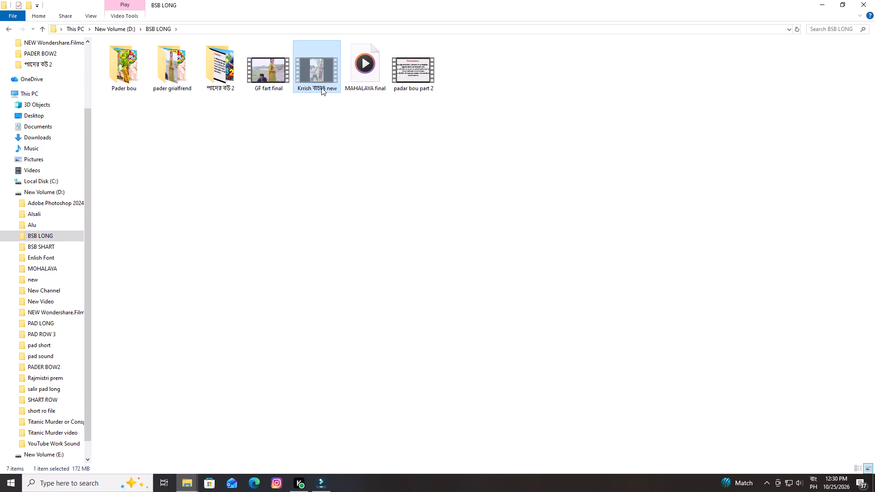
pyautogui.click(57, 245)
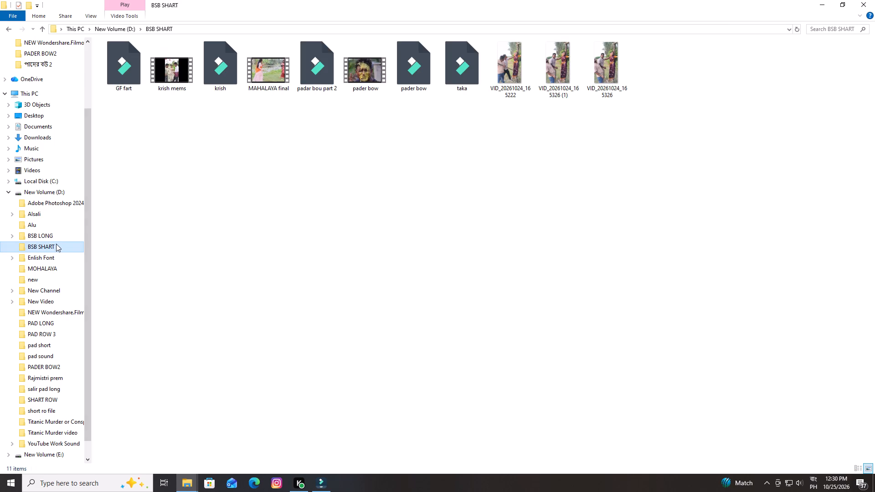
pyautogui.hotkey('ctrl', 'v')
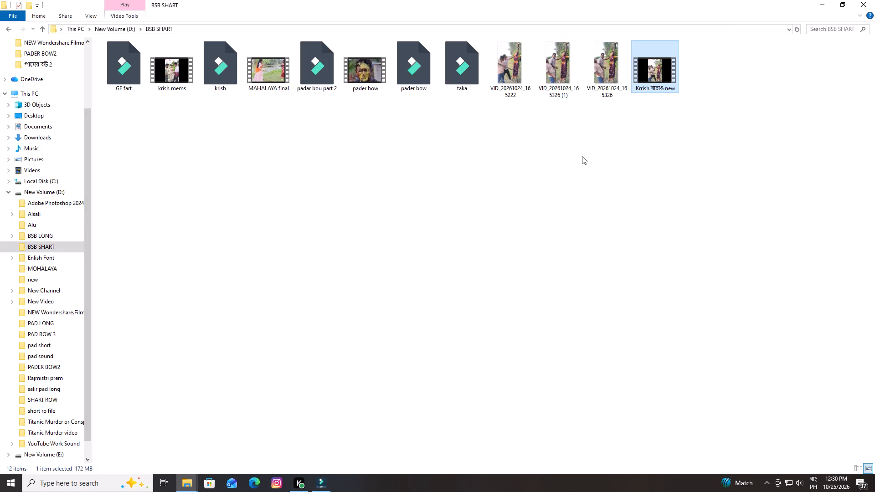
pyautogui.click(581, 149)
pyautogui.rightClick(581, 149)
pyautogui.click(608, 187)
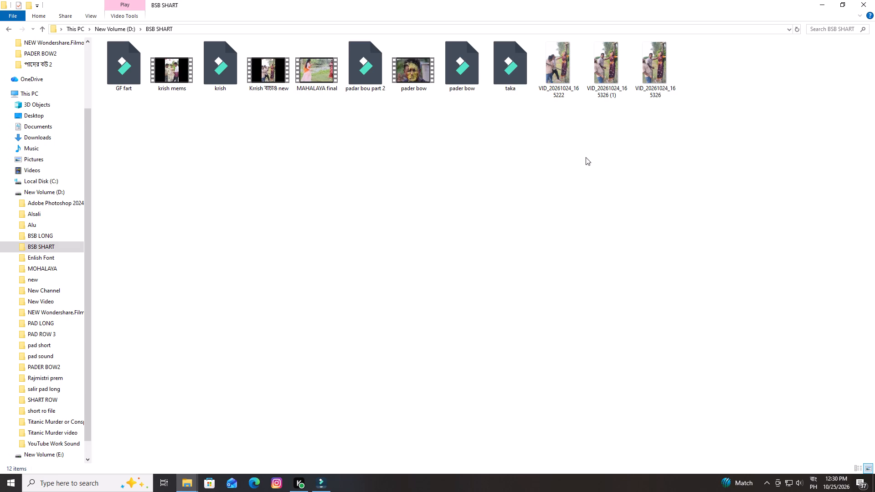